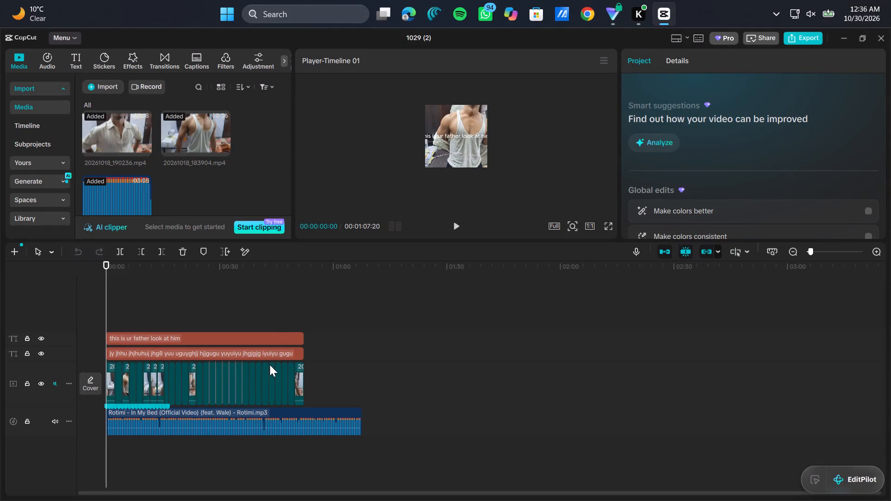
Place the playhead at 00:00:02:13, on the cut between the first and second video clips.
ctrl+scroll(242, 384, up, 10)
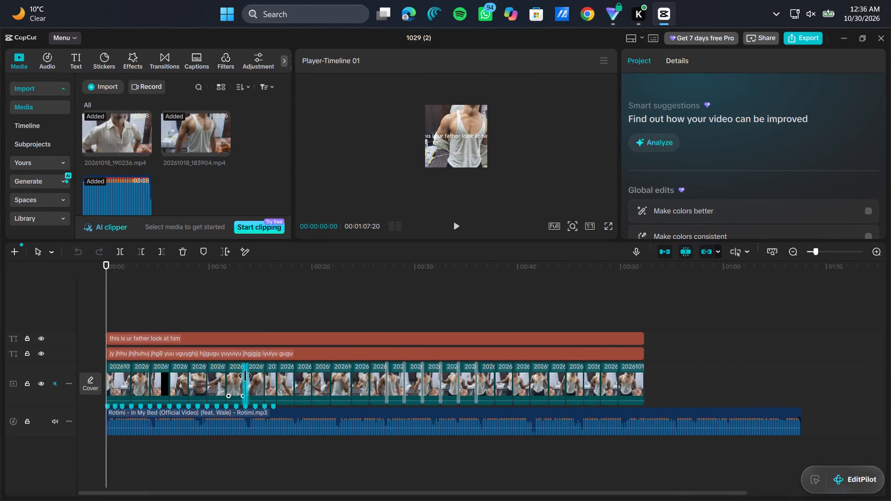
ctrl+scroll(245, 376, up, 17)
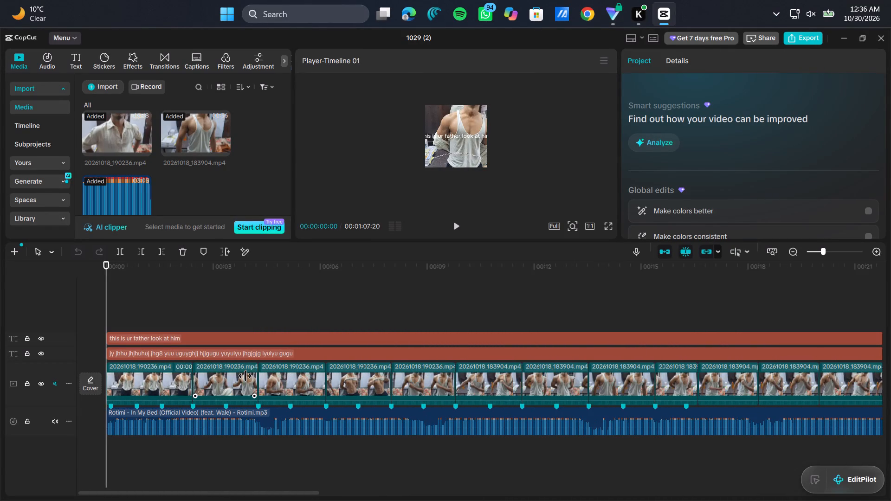
click(197, 314)
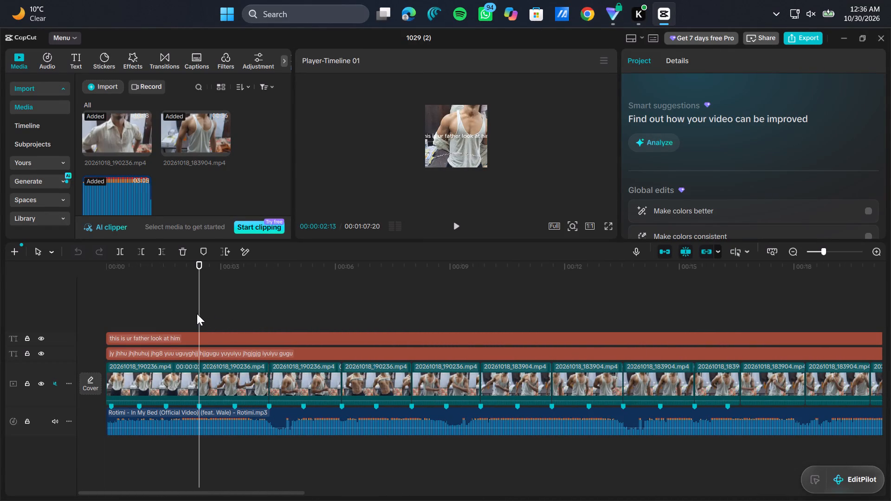
click(197, 314)
drag(197, 314, 194, 317)
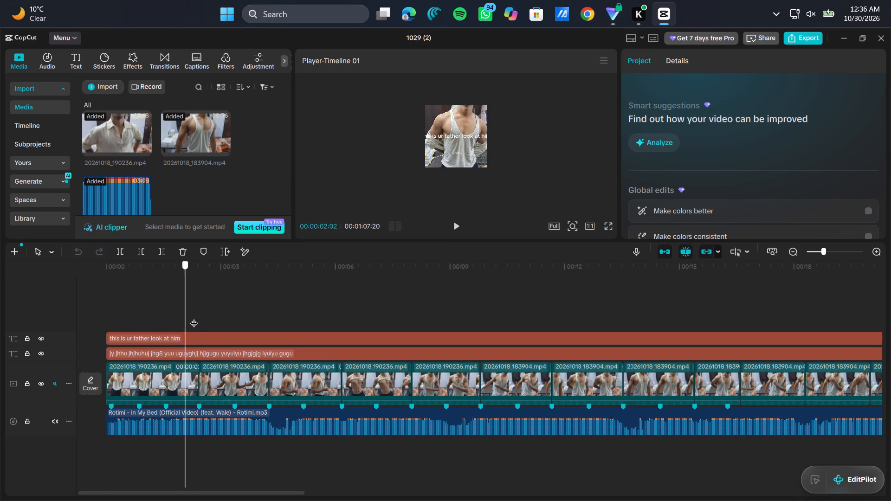
drag(194, 317, 199, 318)
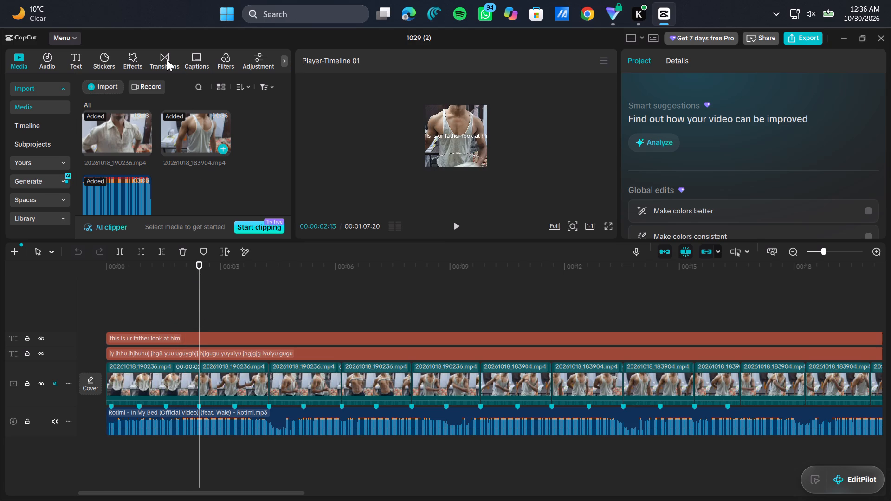
Open the Classic category of the transitions library.
click(161, 58)
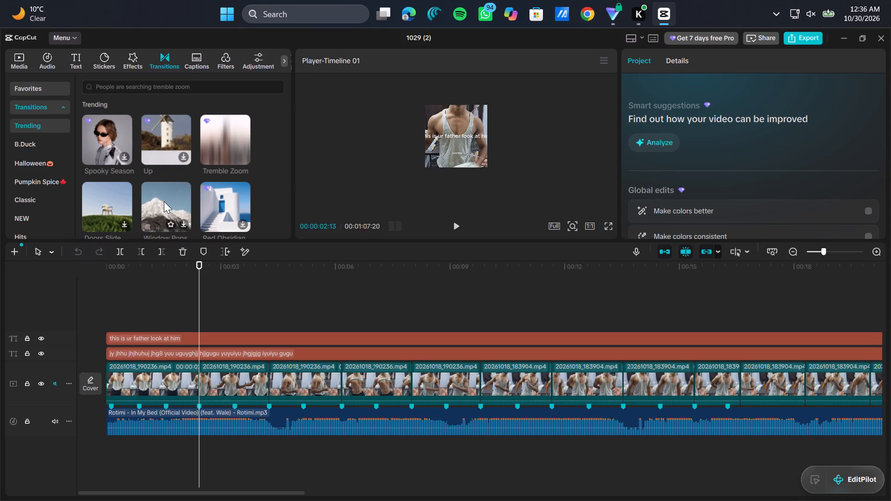
click(37, 205)
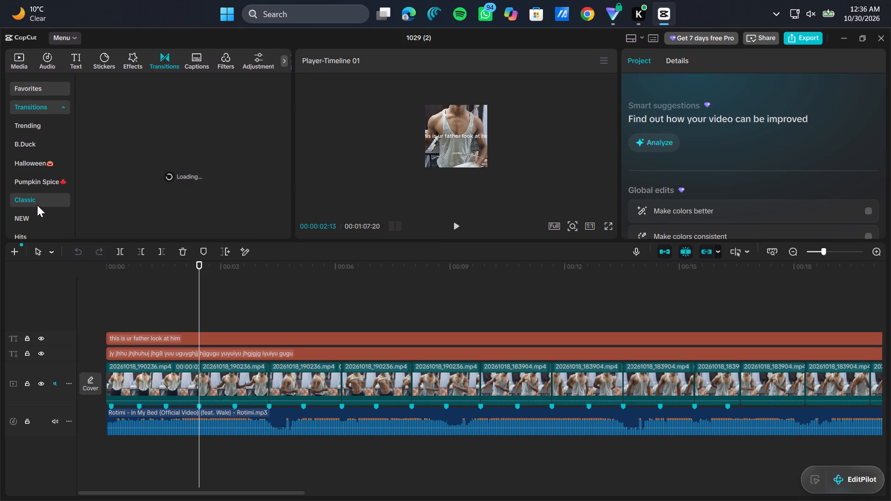
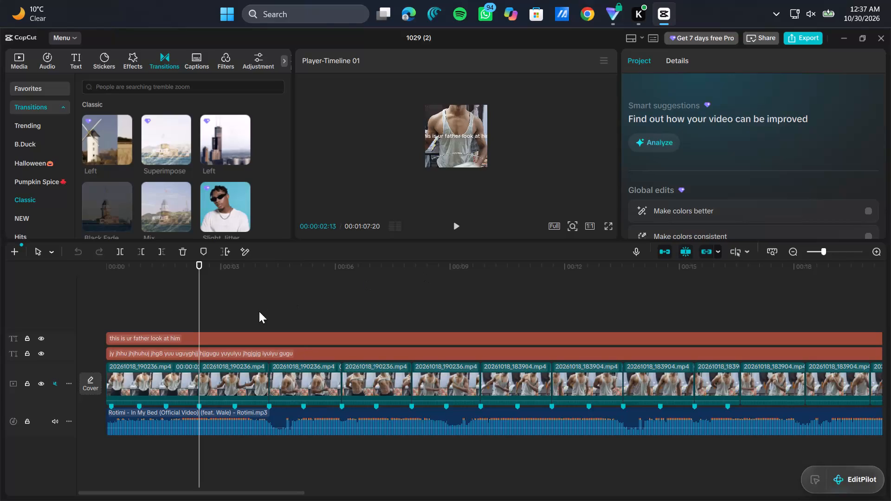
Add the Classic Mix transition at the cut between the first and second video clips.
scroll(171, 201, down, 1)
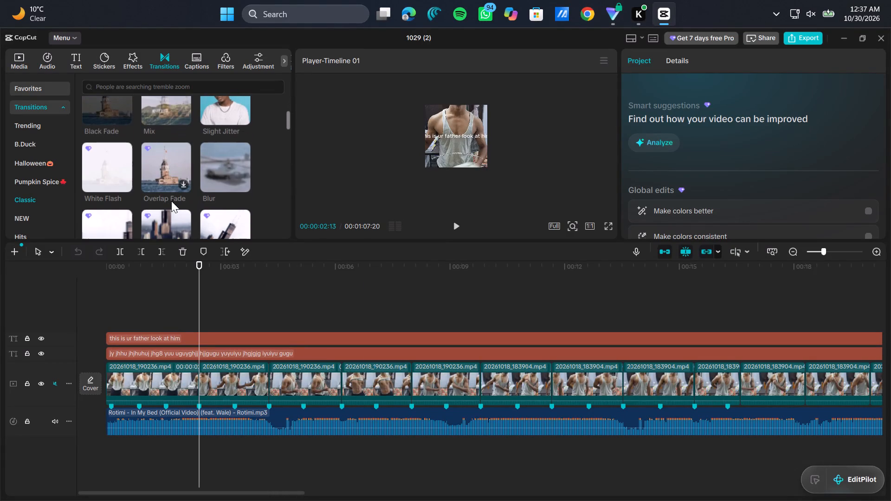
scroll(171, 201, up, 1)
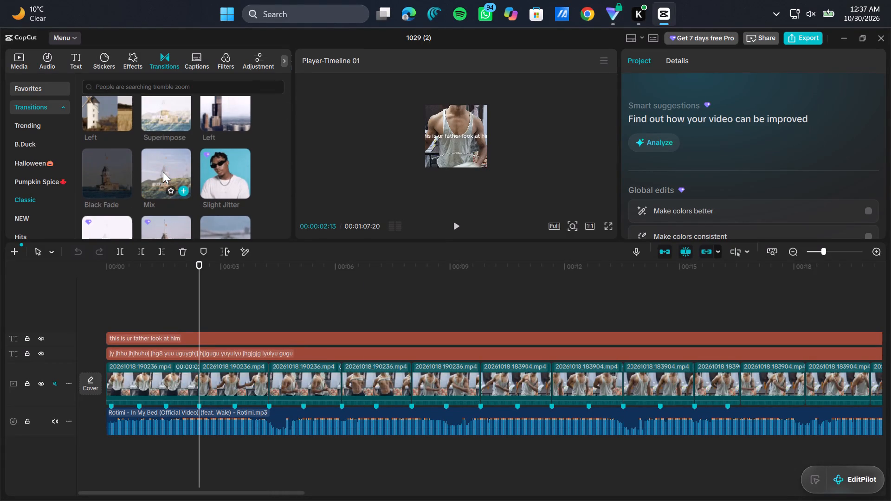
click(185, 193)
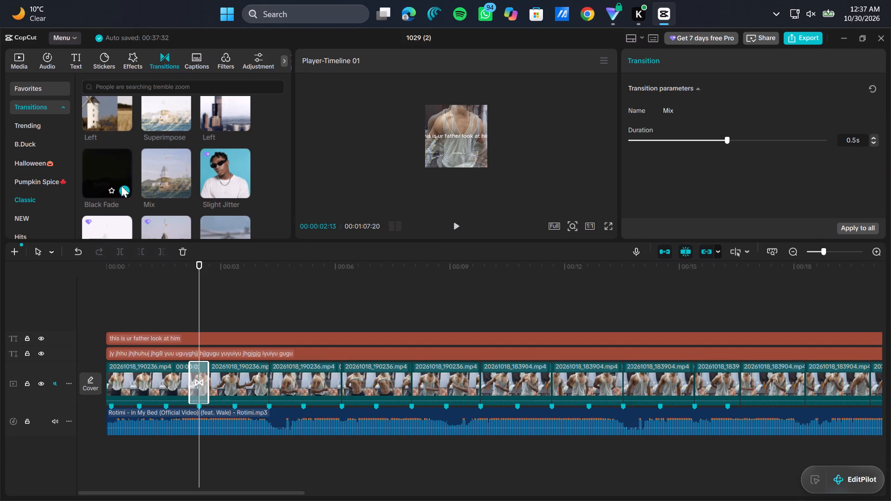
Add the Mix transition at the cut between the second and third video clips, with the playhead at 00:00:04:08.
scroll(171, 189, down, 1)
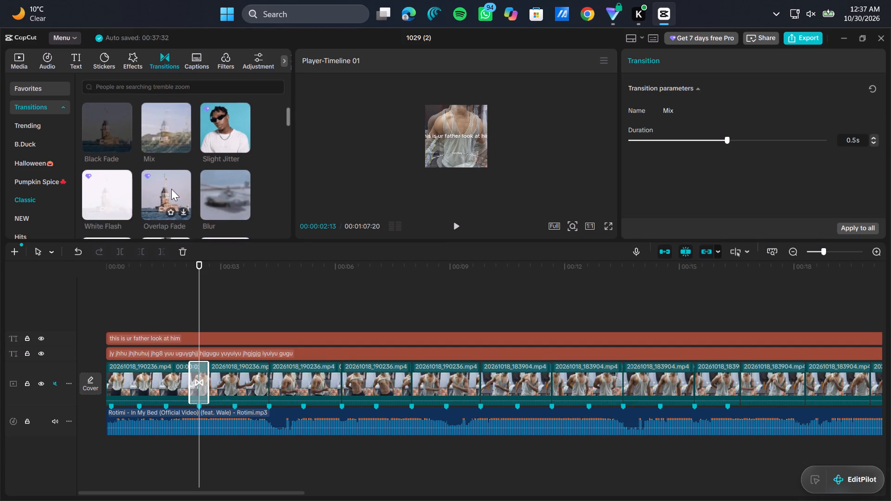
scroll(171, 189, down, 2)
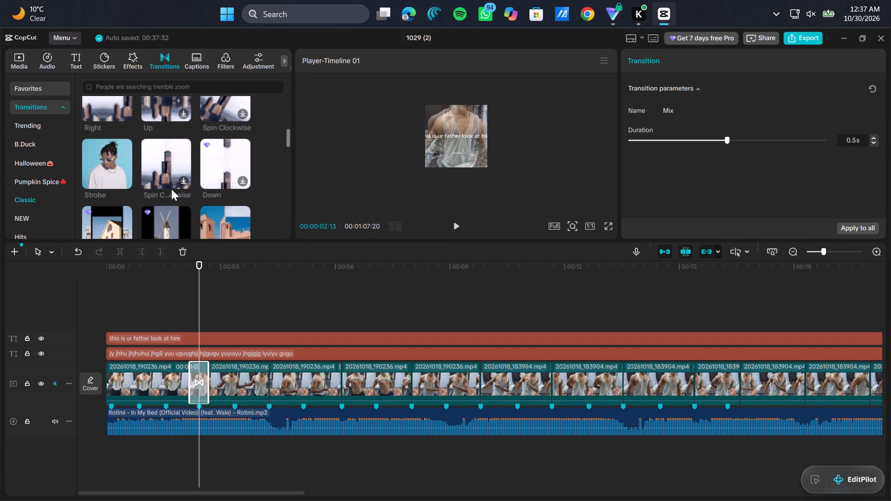
scroll(182, 185, down, 1)
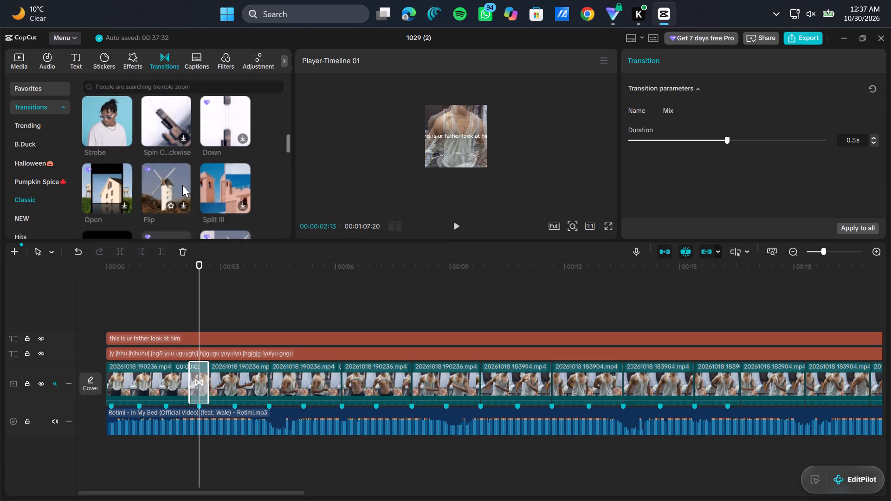
scroll(182, 185, down, 1)
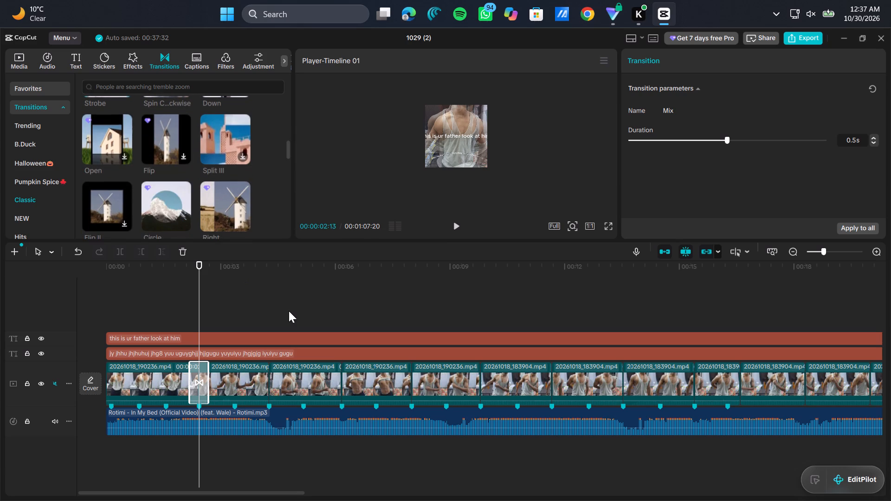
click(289, 311)
drag(289, 311, 274, 311)
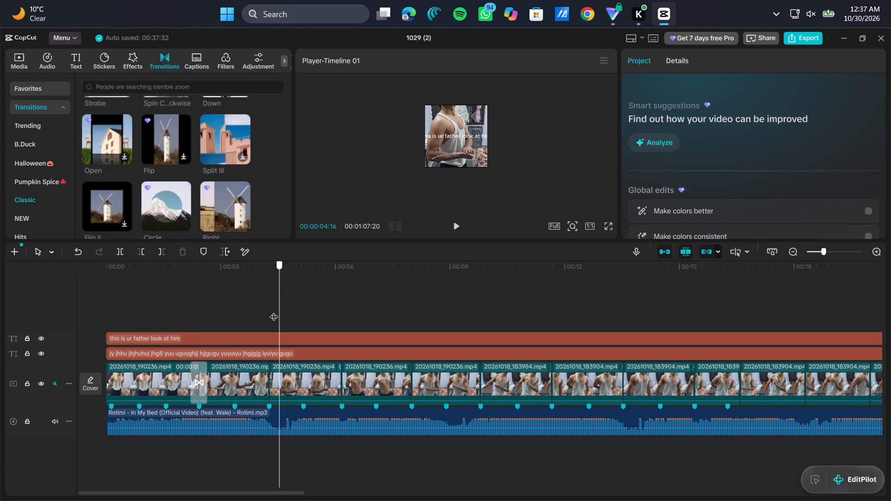
drag(274, 311, 268, 311)
scroll(268, 311, down, 1)
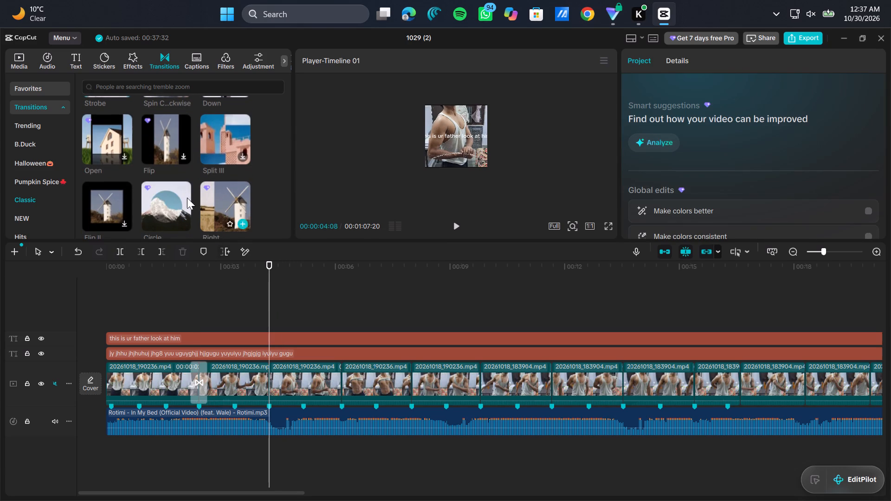
scroll(185, 193, up, 2)
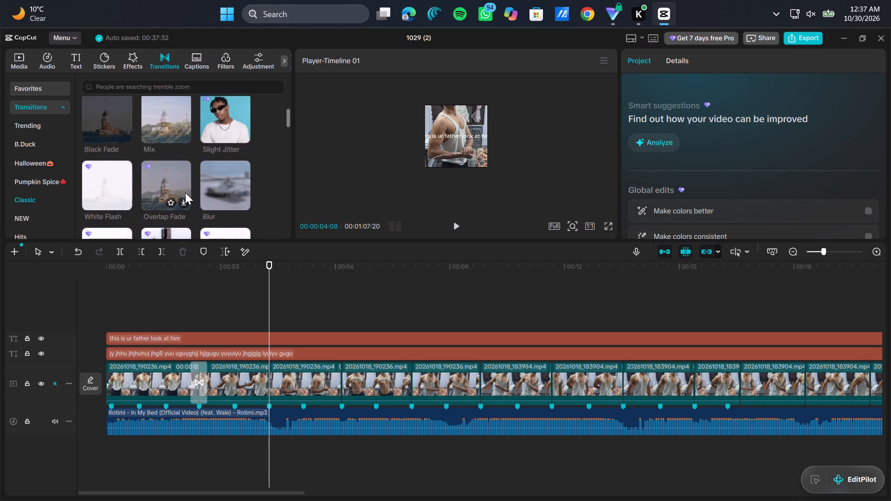
scroll(185, 193, up, 1)
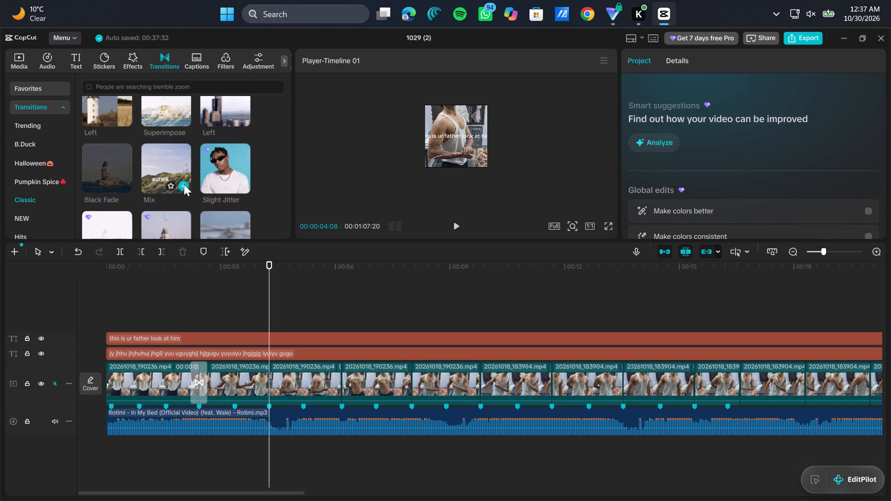
click(184, 183)
Add the Mix transition at the cut between the third and fourth video clips, with the playhead at 00:00:06:05.
scroll(194, 150, right, 1)
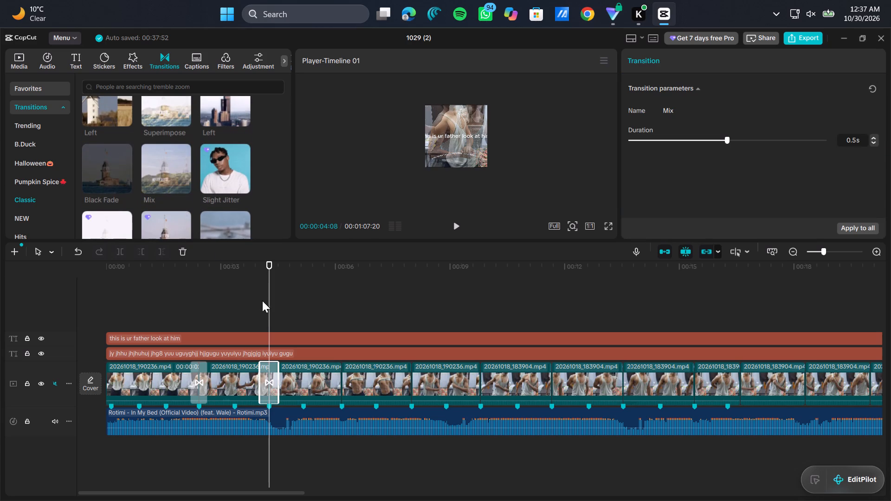
scroll(262, 301, right, 1)
drag(267, 301, 341, 289)
scroll(279, 301, right, 1)
scroll(341, 289, right, 1)
right_click(181, 180)
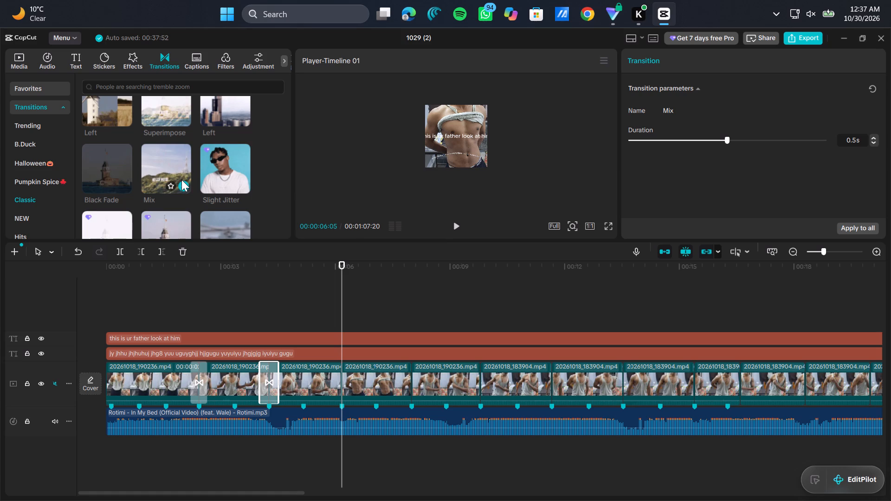
click(186, 185)
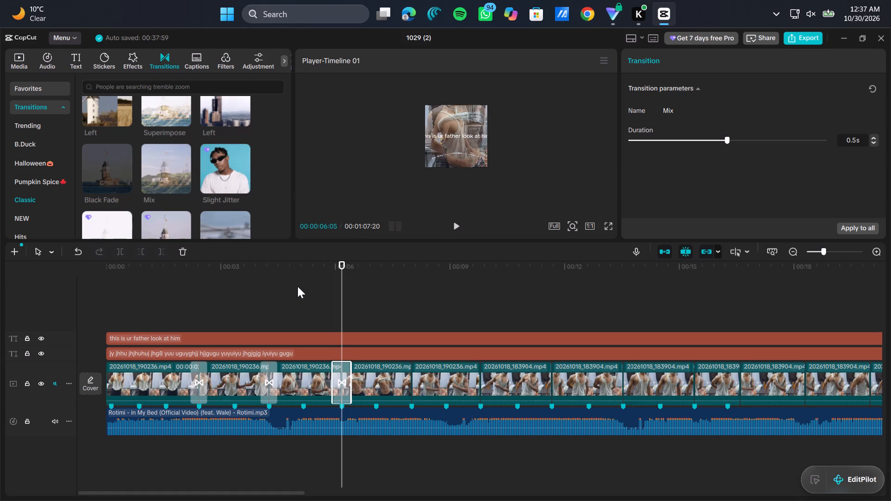
Add the Mix transition at the cut between the fourth and fifth video clips, with the playhead at 00:00:08:00.
scroll(297, 286, left, 1)
click(195, 289)
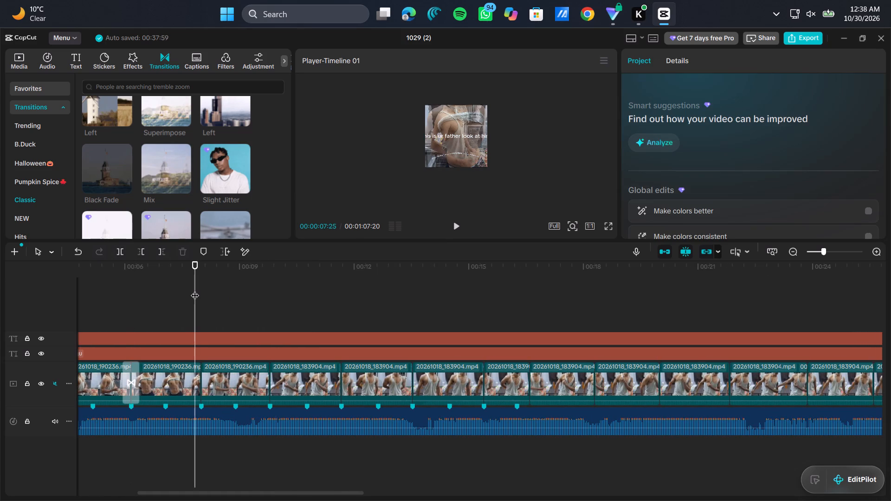
click(195, 289)
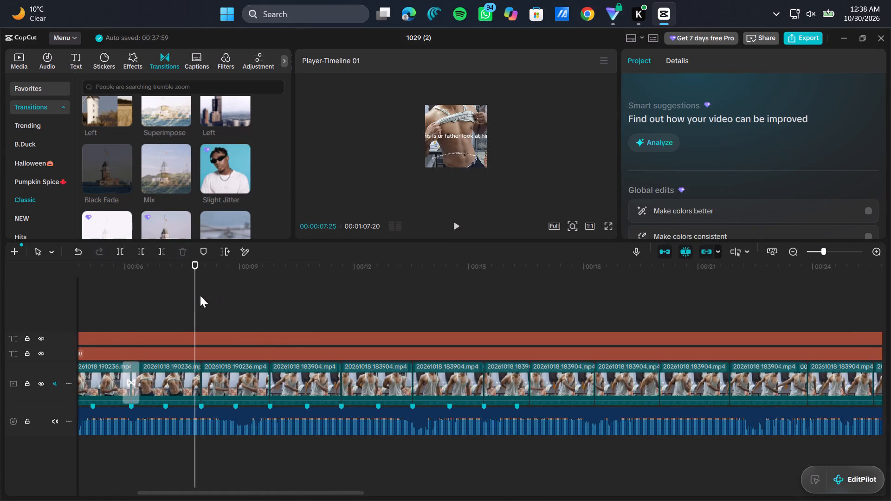
drag(196, 295, 200, 297)
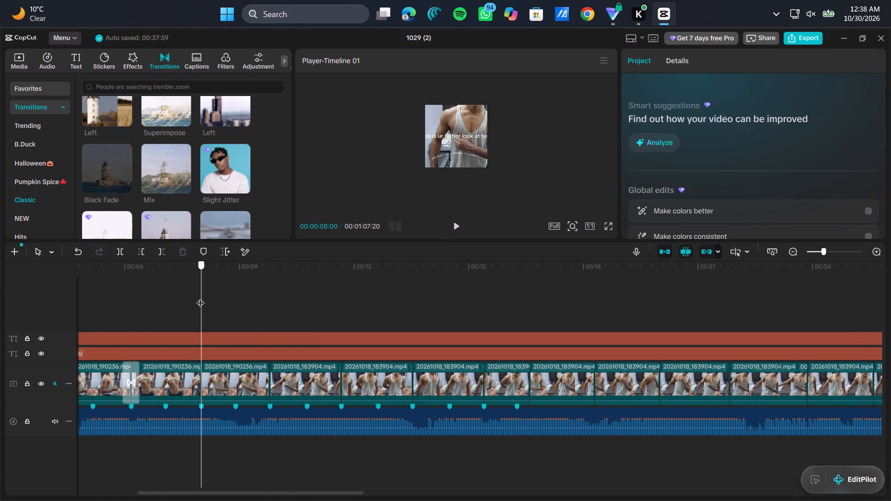
click(183, 186)
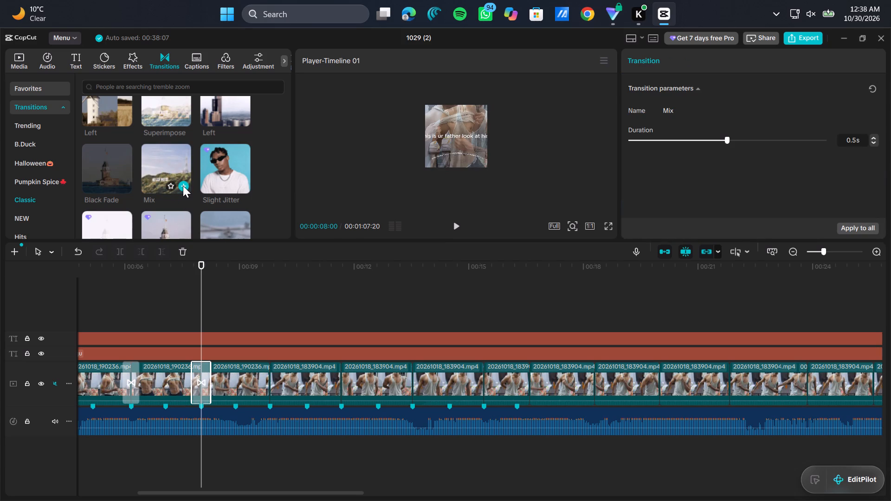
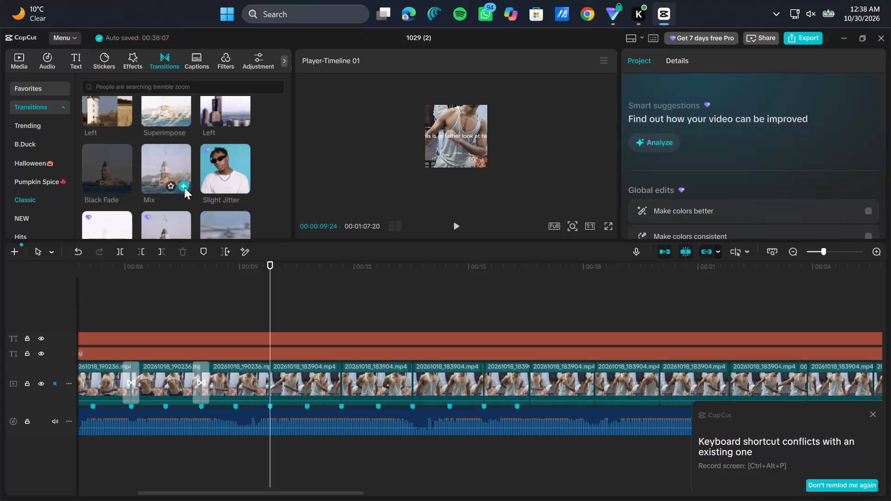
Add the Mix transition at the cut between the fifth and sixth video clips, with the playhead at 00:00:09:24.
click(184, 187)
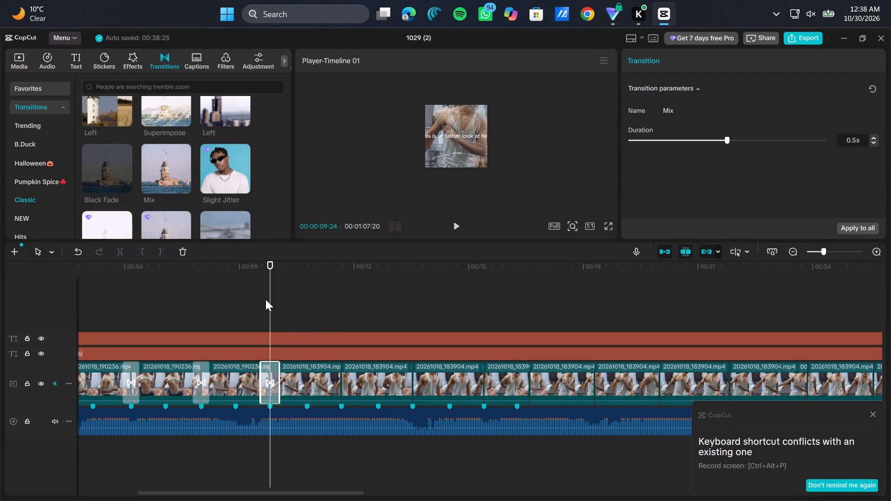
Add the Mix transition at the cut between the sixth and seventh video clips, with the playhead at 00:00:11:20.
drag(268, 299, 349, 299)
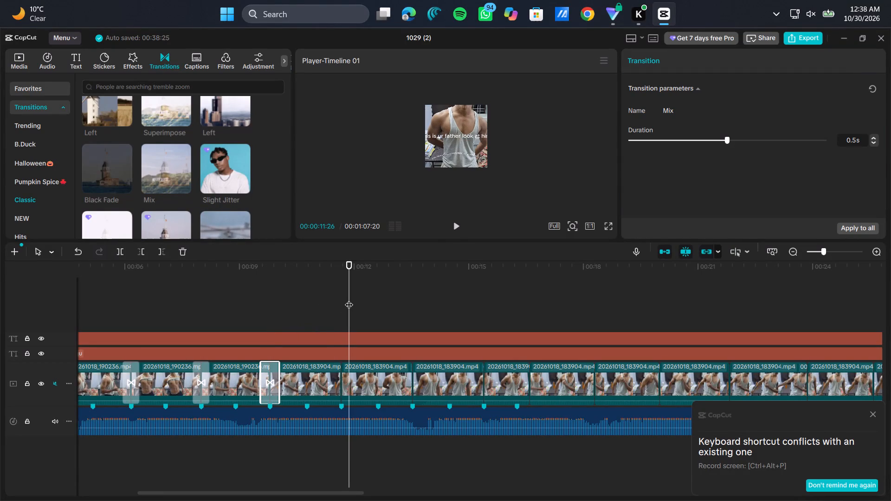
click(349, 299)
drag(349, 299, 342, 302)
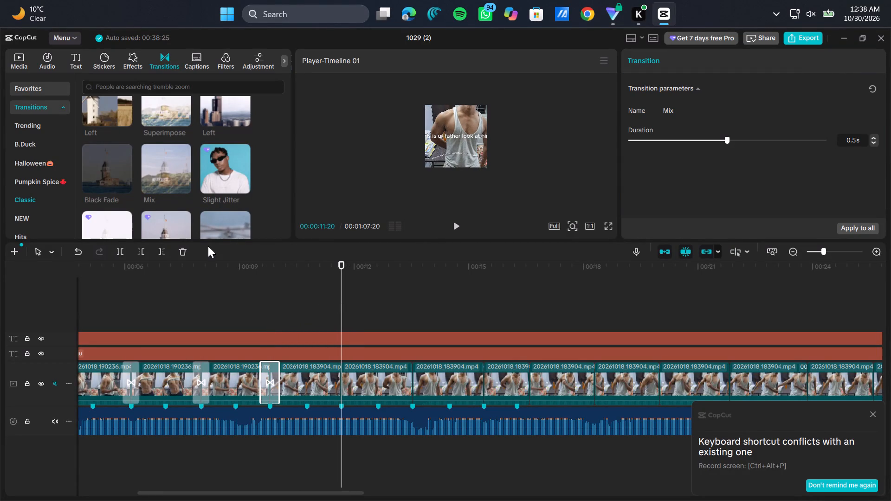
click(182, 188)
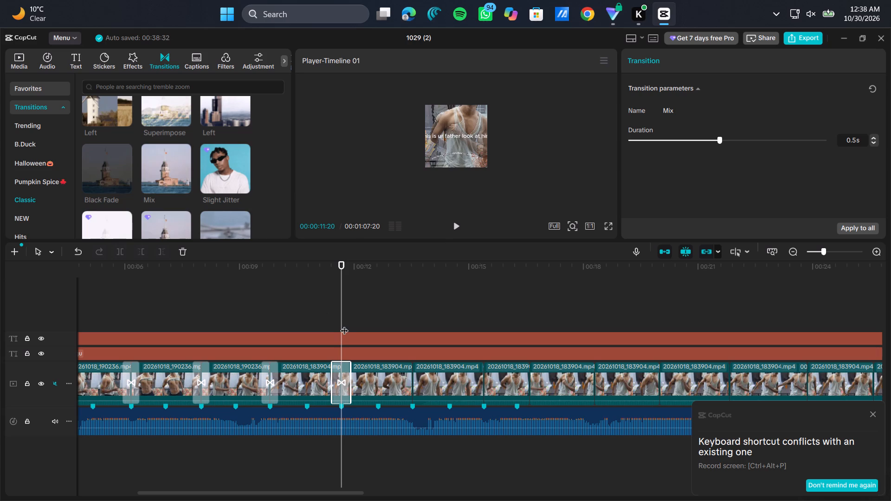
Add the Mix transition at the cut between the seventh and eighth video clips, at 00:00:13:16, accepting duplicate frames for the transition.
drag(339, 298, 410, 305)
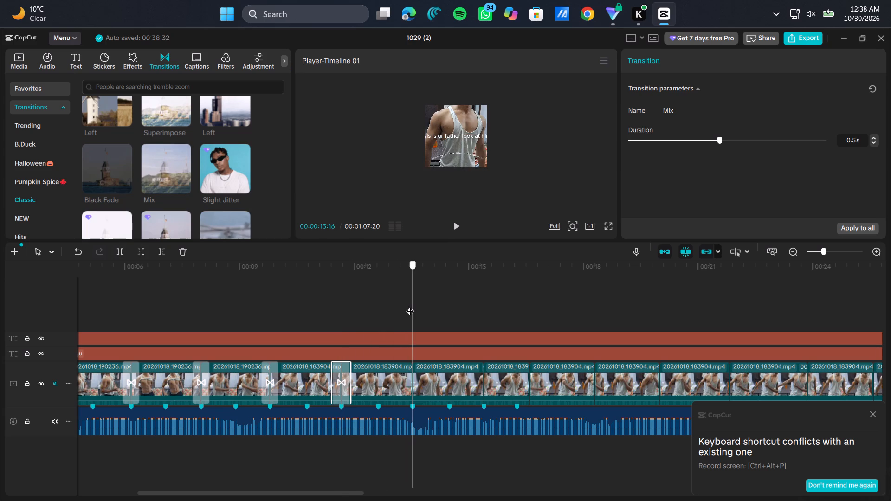
drag(410, 305, 413, 305)
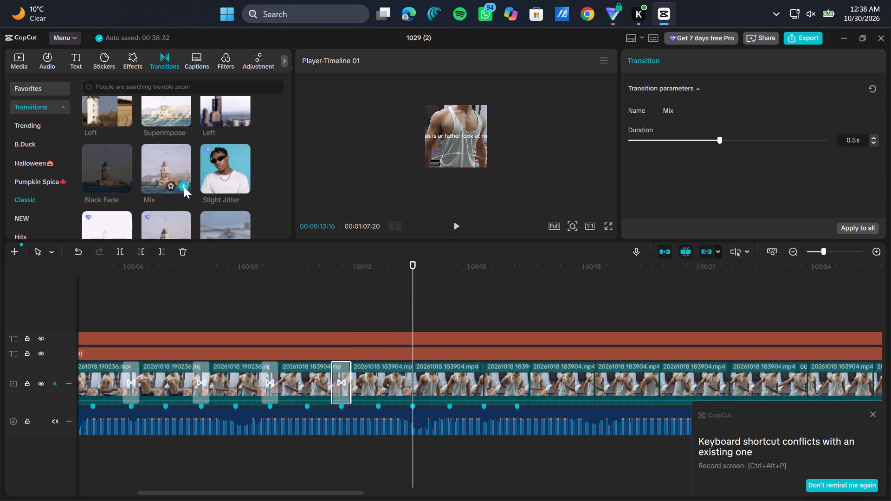
click(184, 186)
click(503, 305)
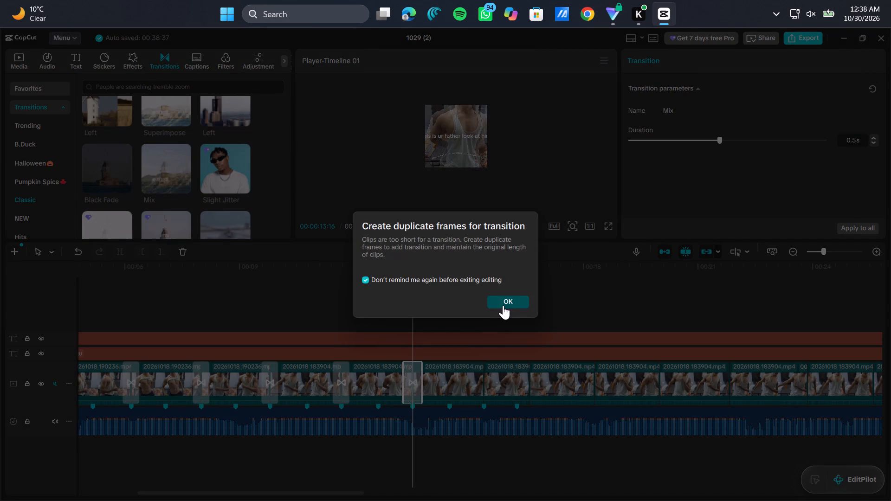
Add the Mix transition at the cut between the eighth and ninth video clips, with the playhead at 00:00:15:12.
drag(412, 293, 484, 295)
click(186, 190)
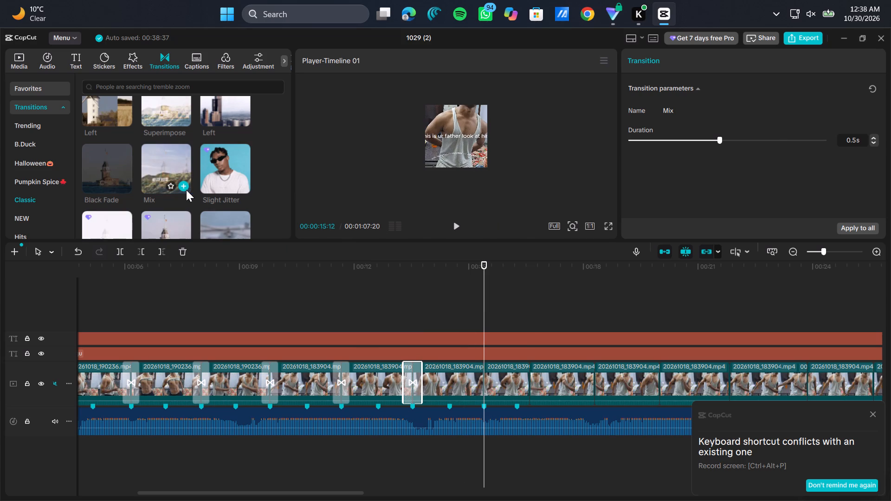
Add the Mix transition at the cut between the ninth and tenth video clips, with the playhead at 00:00:16:18.
drag(486, 302, 529, 302)
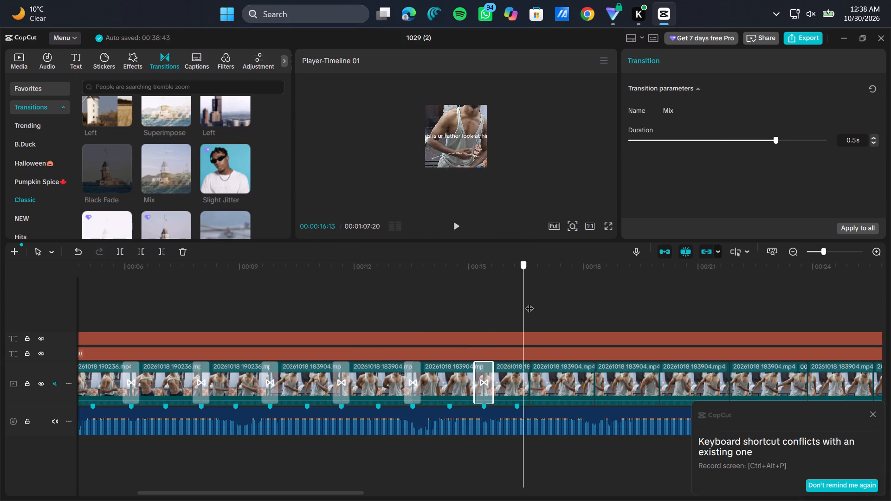
drag(529, 302, 530, 302)
click(182, 189)
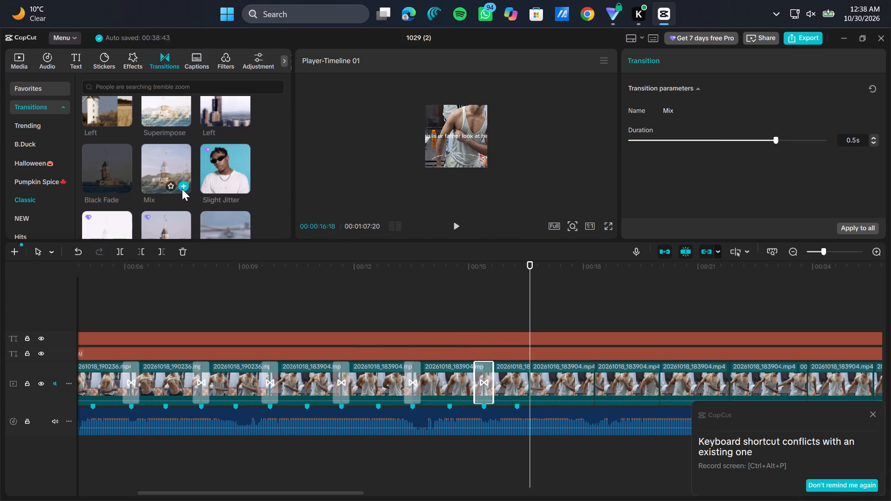
Add the Mix transition at the cut between the tenth and eleventh video clips, with the playhead at 00:00:18:09.
scroll(407, 360, left, 1)
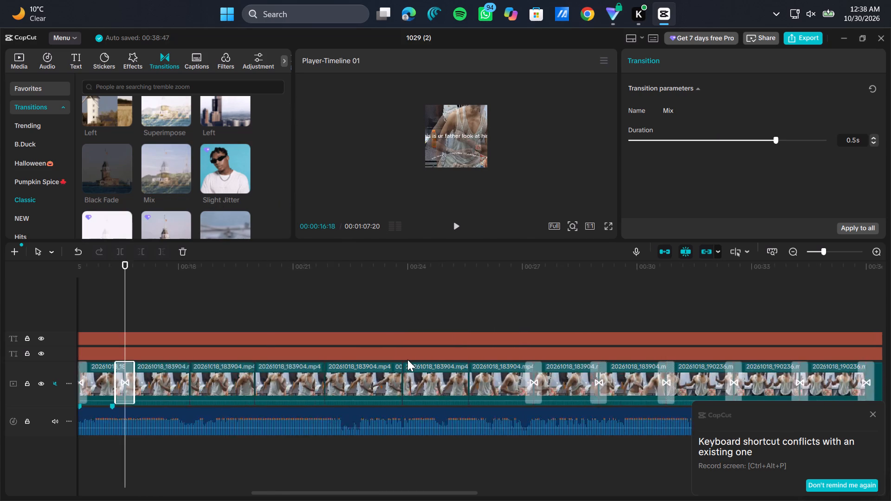
scroll(407, 360, left, 1)
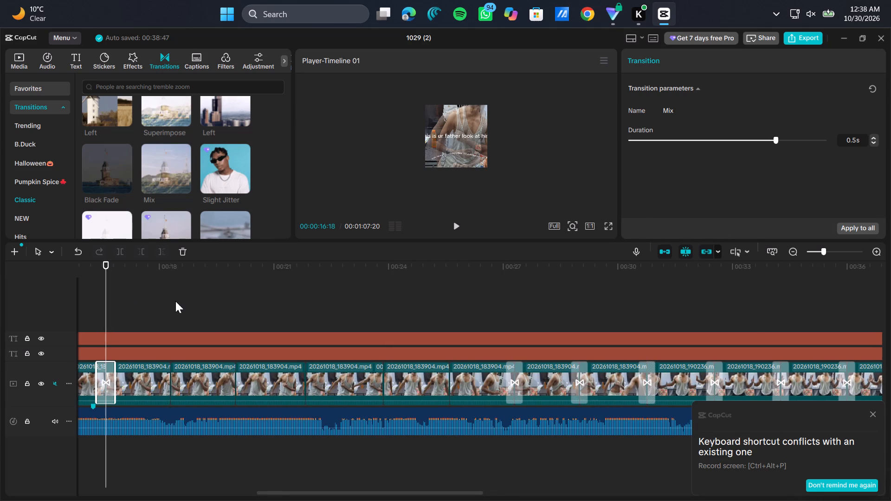
click(175, 301)
drag(175, 301, 171, 303)
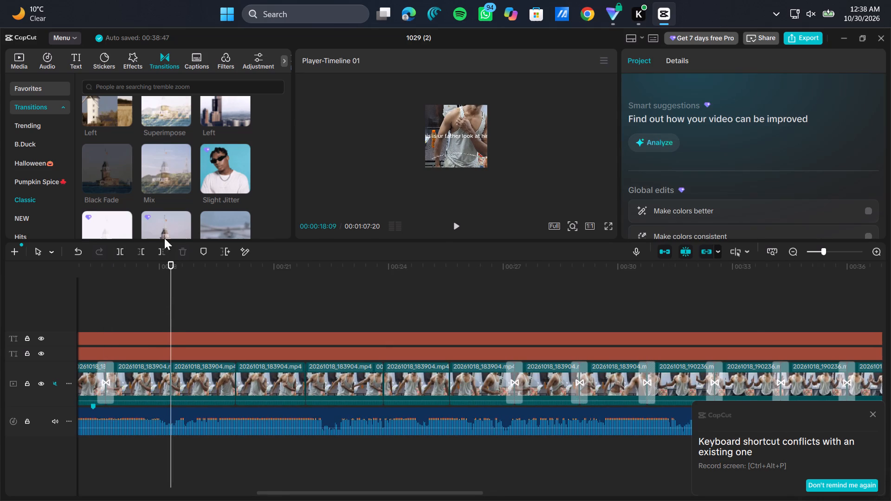
click(182, 188)
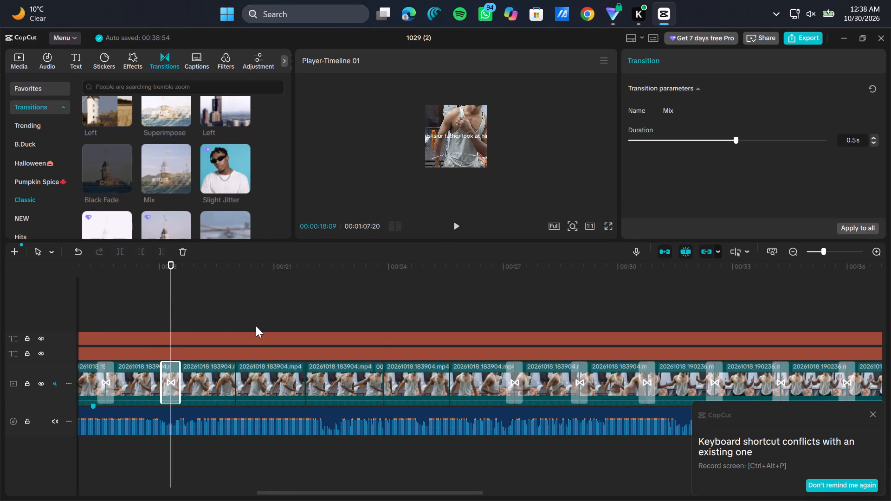
Add the Mix transition at the cut between the eleventh and twelfth video clips, with the playhead at 00:00:20:00.
click(256, 326)
click(249, 311)
click(249, 311)
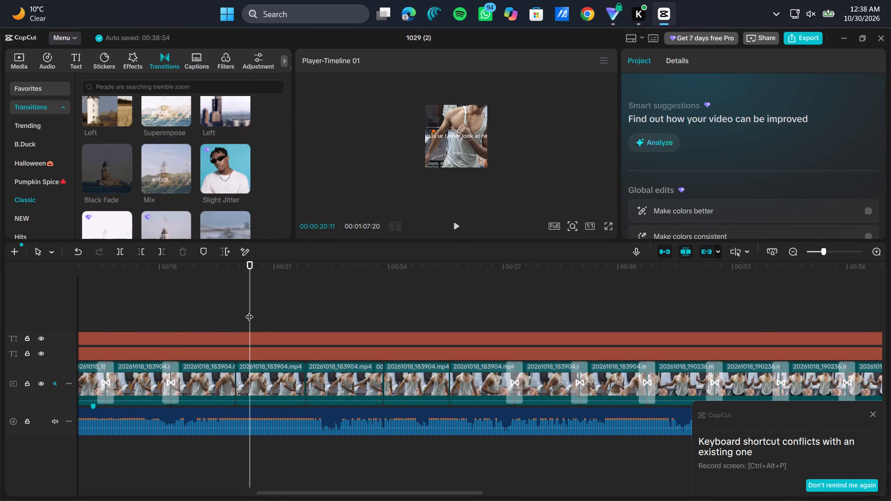
drag(249, 311, 232, 313)
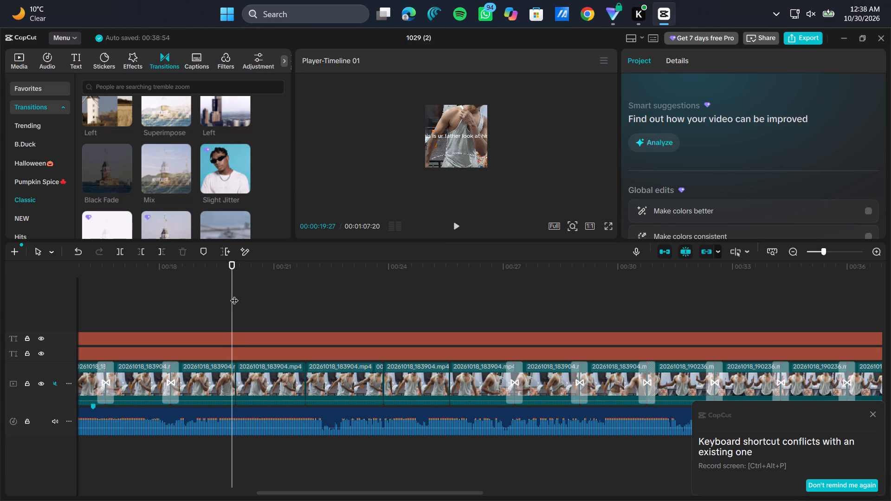
drag(234, 295, 240, 295)
click(240, 295)
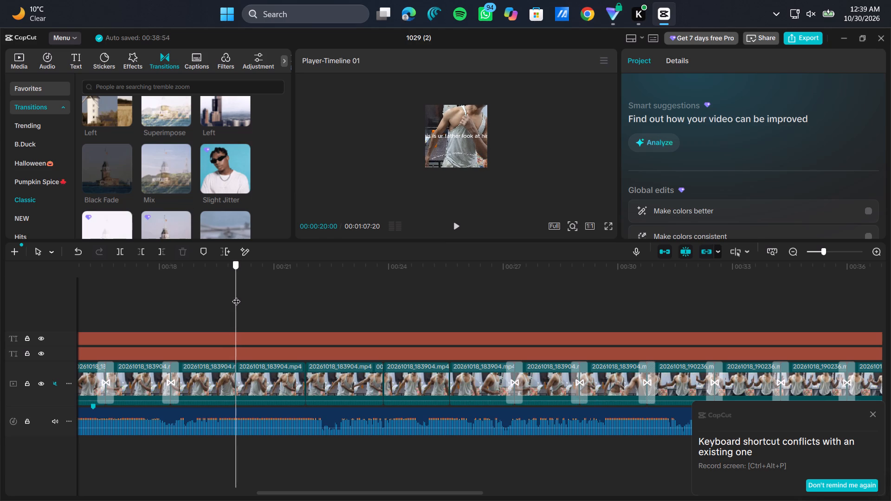
click(180, 190)
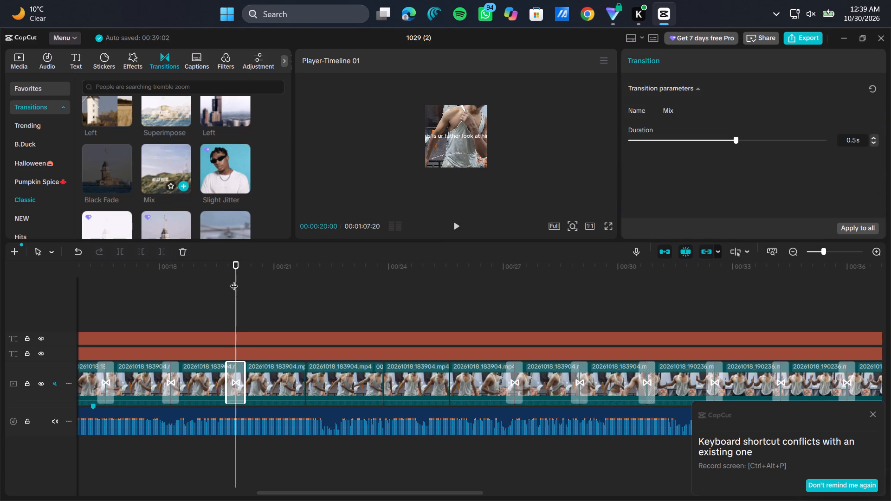
Add the Mix transition at the cut between the twelfth and thirteenth video clips, with the playhead at 00:00:21:25.
drag(237, 306, 275, 307)
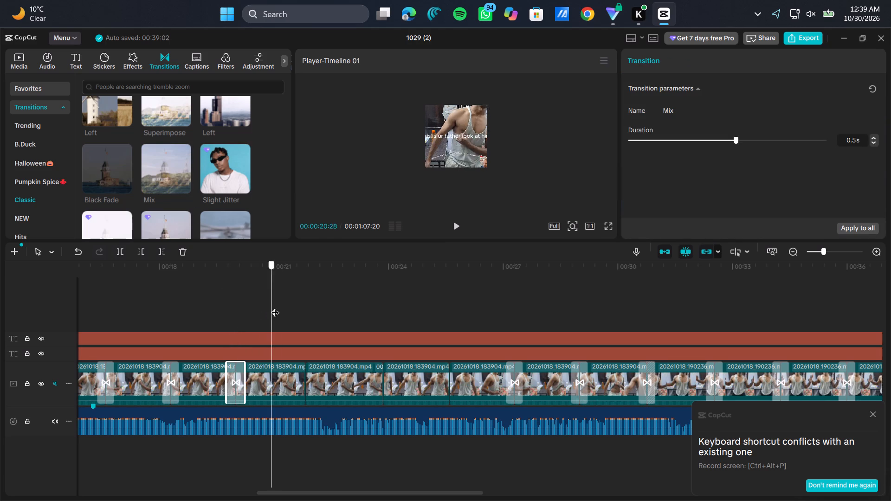
drag(275, 307, 305, 305)
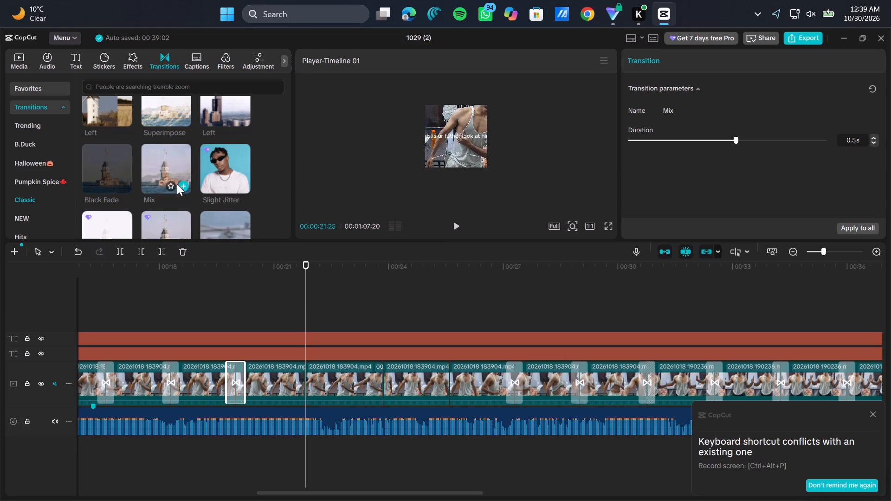
click(179, 184)
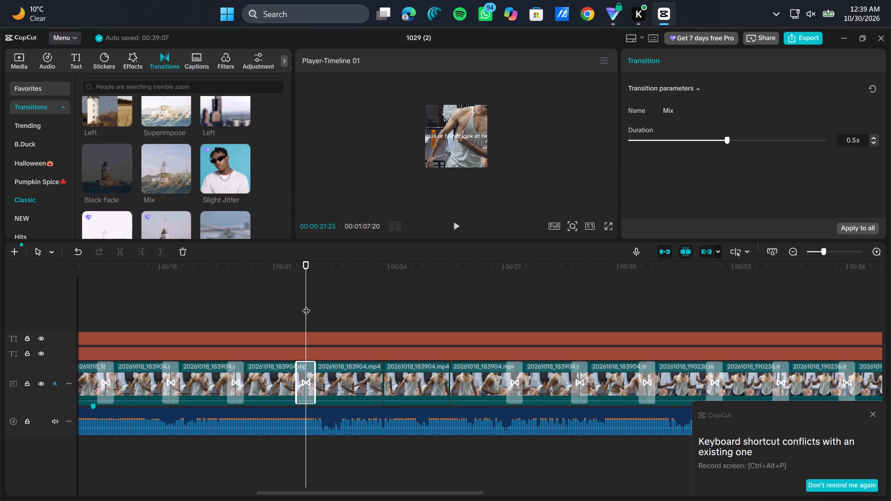
Add the Mix transition at the cut between the thirteenth and fourteenth video clips, with the playhead at 00:00:23:26.
drag(306, 305, 386, 306)
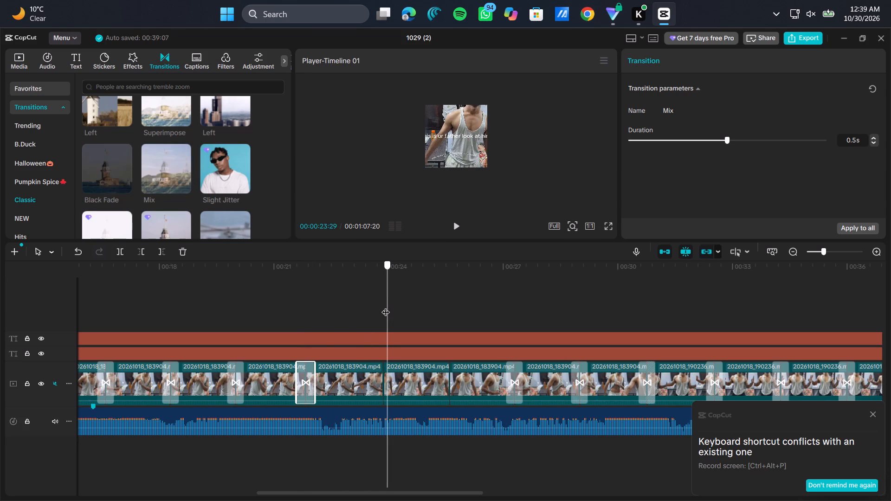
drag(386, 306, 386, 305)
click(183, 192)
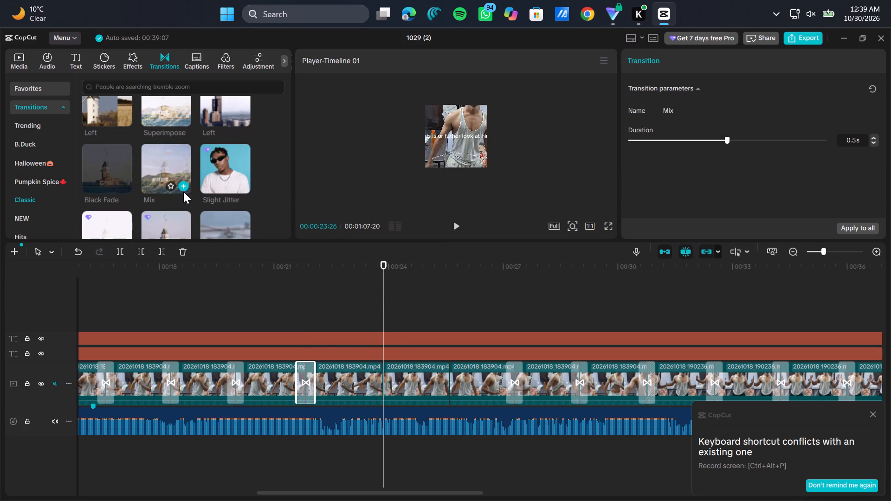
click(183, 186)
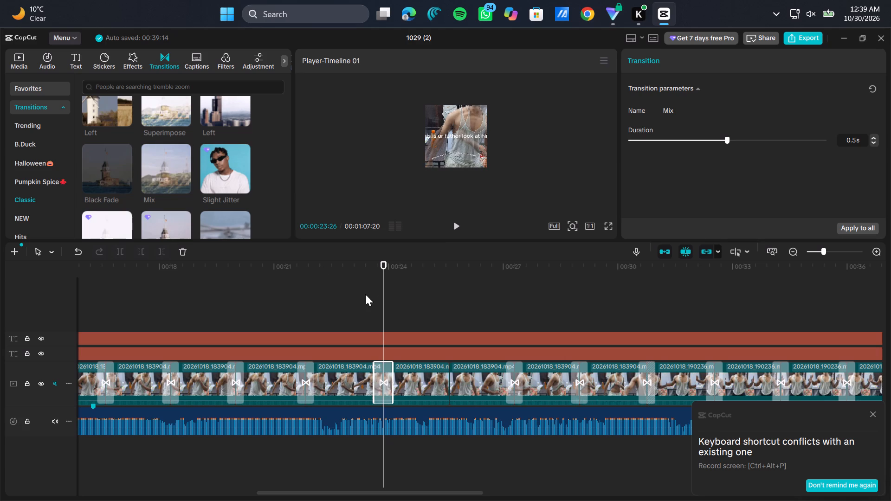
Add the Mix transition at the cut between the fourteenth and fifteenth video clips, with the playhead at 00:00:25:18.
drag(387, 294, 451, 293)
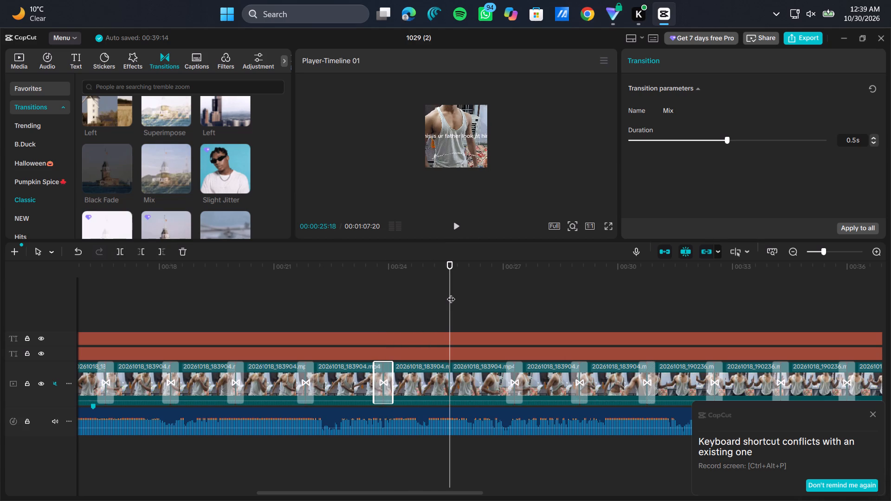
click(183, 184)
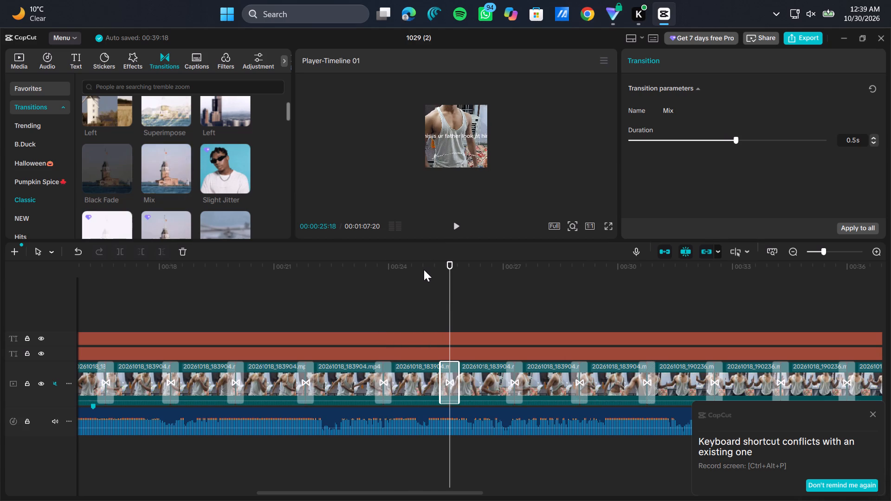
Delete the six existing Mix transitions at the consecutive cuts following the one at 00:00:25:18.
drag(449, 279, 490, 280)
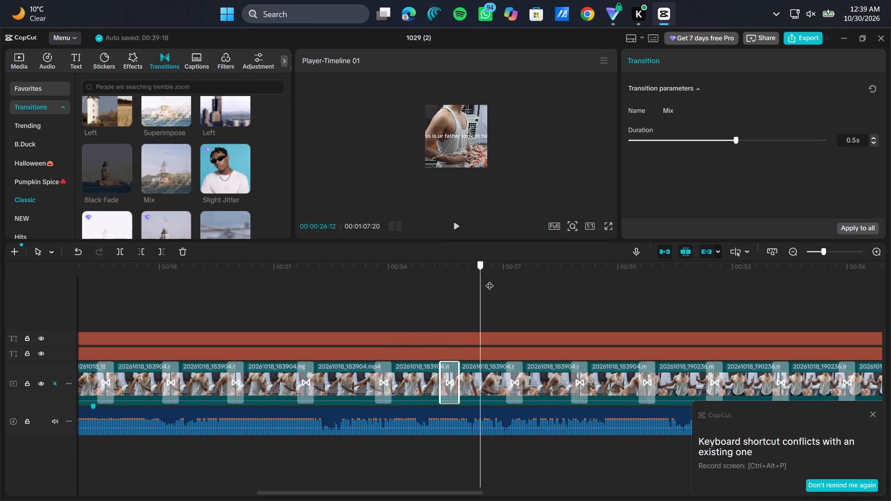
drag(490, 280, 510, 279)
scroll(425, 306, left, 1)
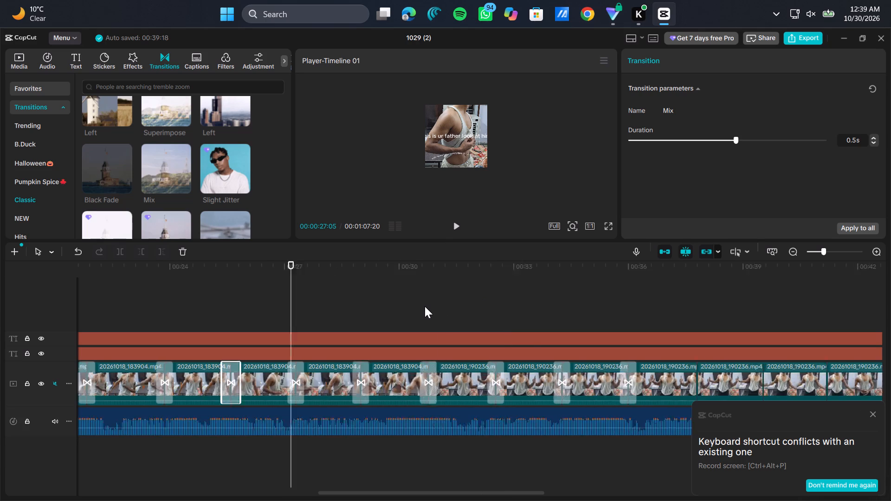
scroll(425, 306, left, 1)
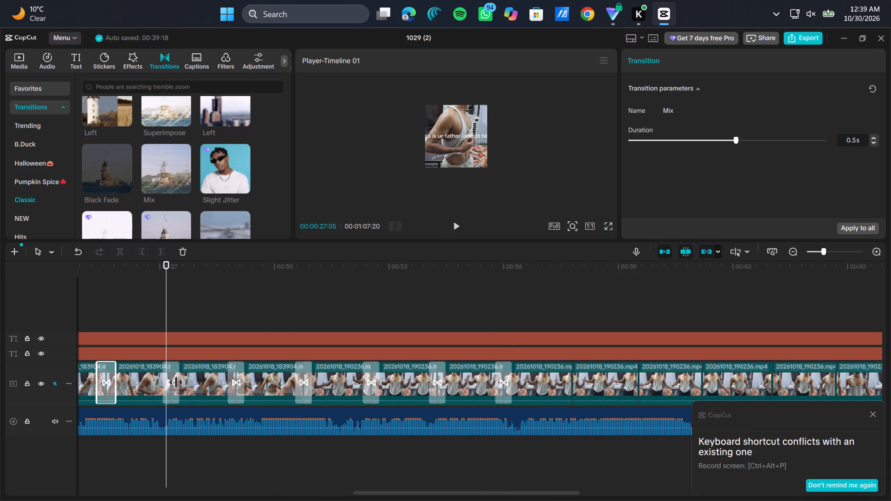
ctrl+click(176, 382)
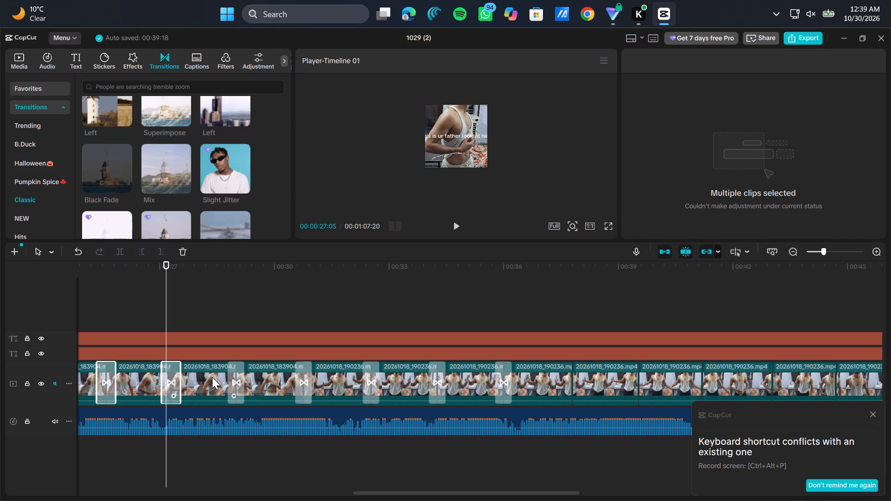
ctrl+click(241, 377)
ctrl+click(297, 381)
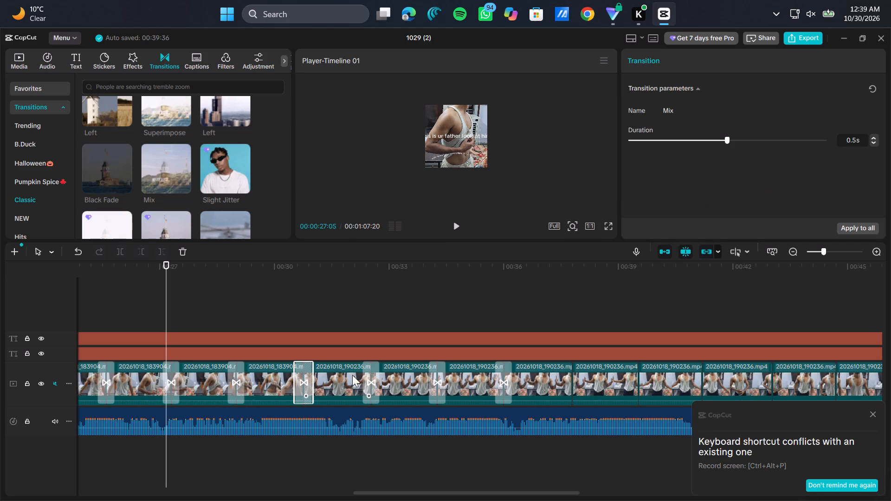
ctrl+click(371, 380)
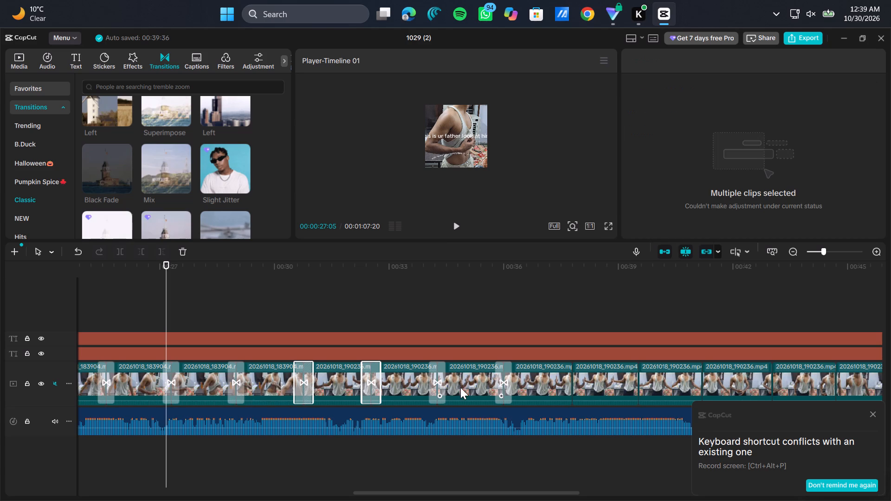
ctrl+click(437, 379)
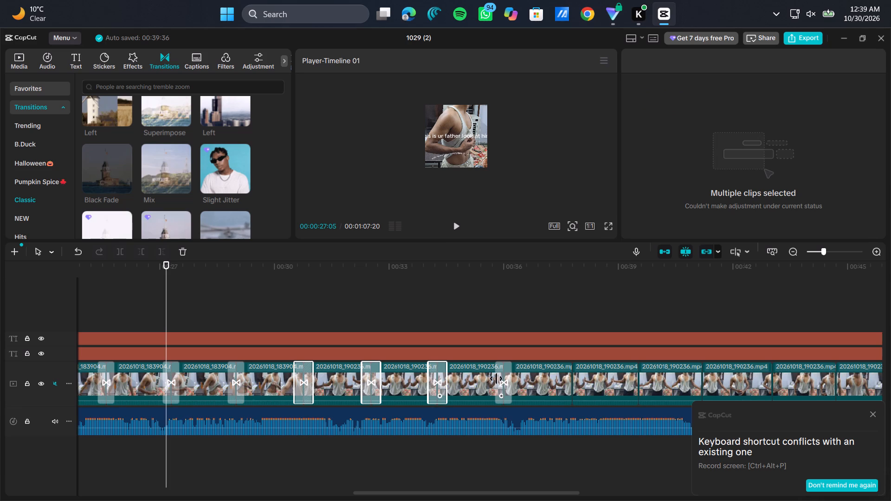
ctrl+click(504, 379)
ctrl+click(184, 248)
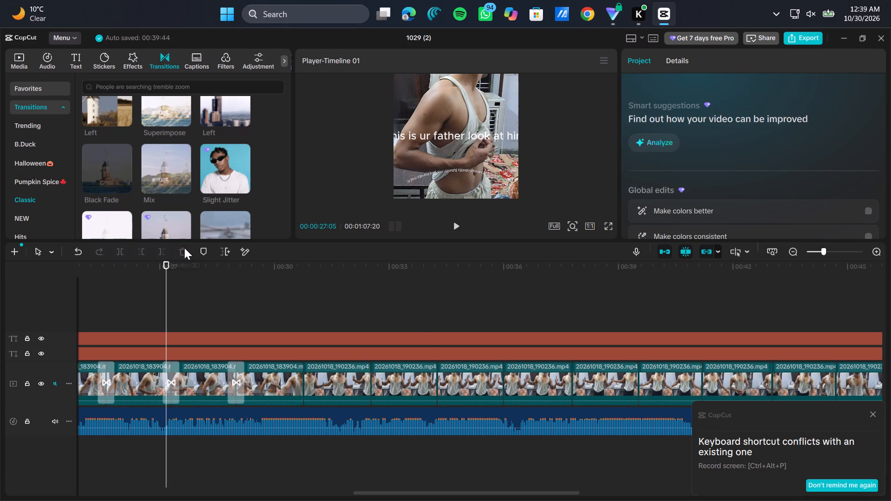
ctrl+click(232, 390)
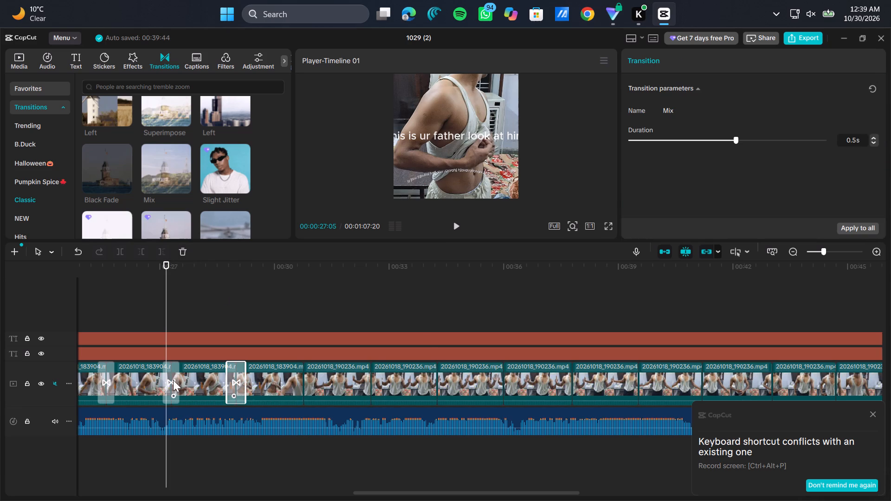
ctrl+click(171, 380)
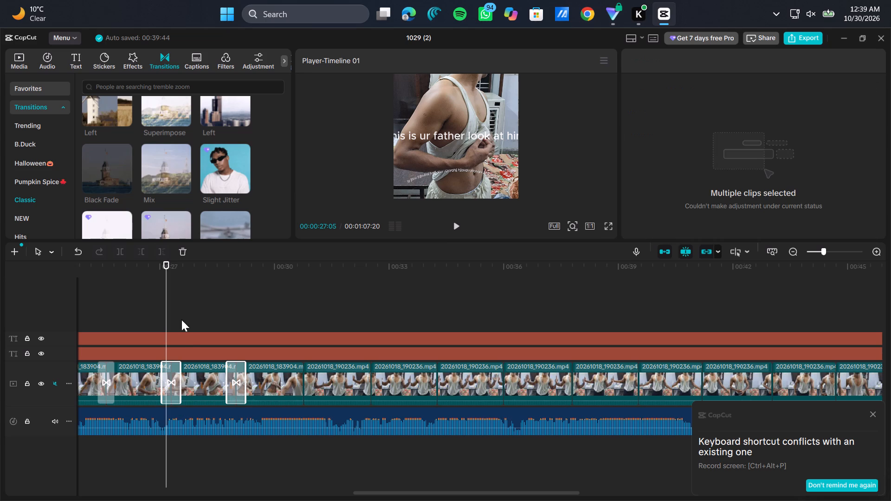
click(181, 255)
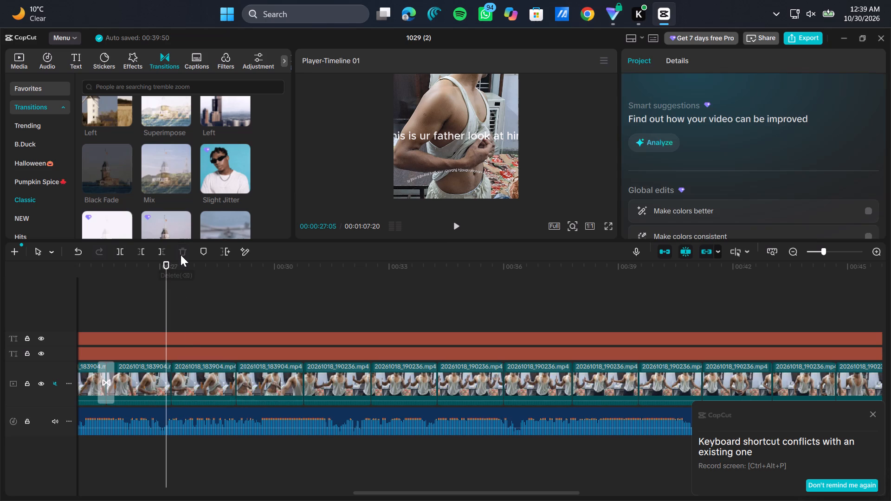
Add the Mix transition at the cut between the fifteenth and sixteenth video clips, with the playhead at 00:00:27:09.
click(174, 308)
click(174, 308)
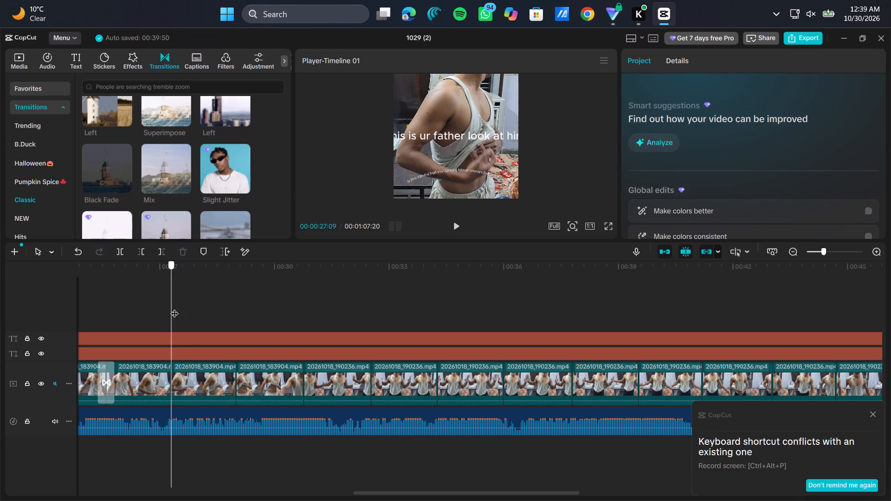
click(184, 185)
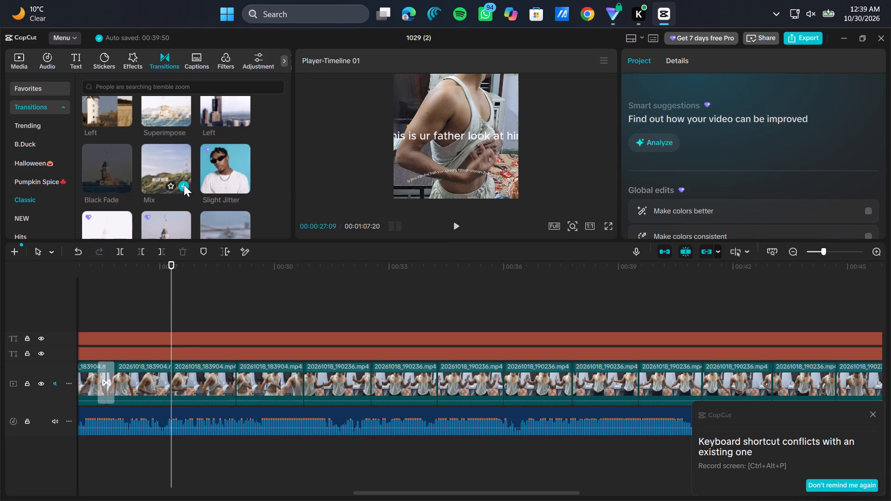
Add the Mix transition at the cut between the sixteenth and seventeenth video clips, with the playhead at 00:00:29:00.
click(232, 286)
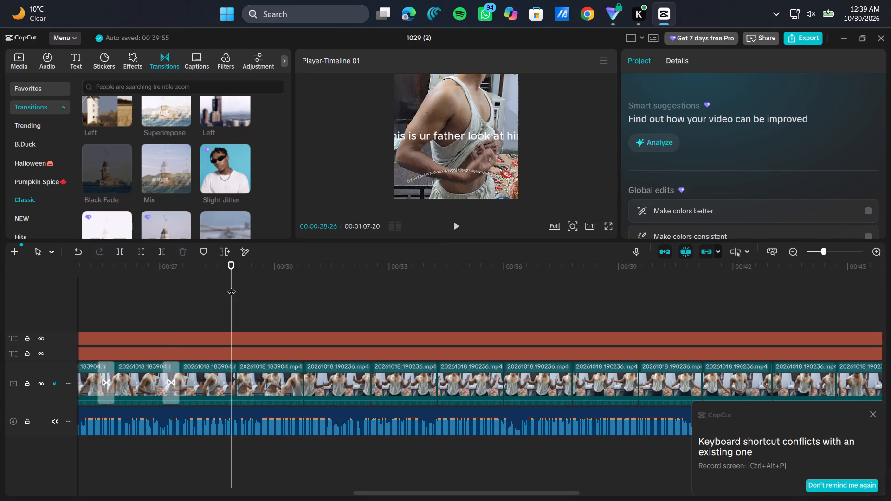
drag(232, 286, 237, 291)
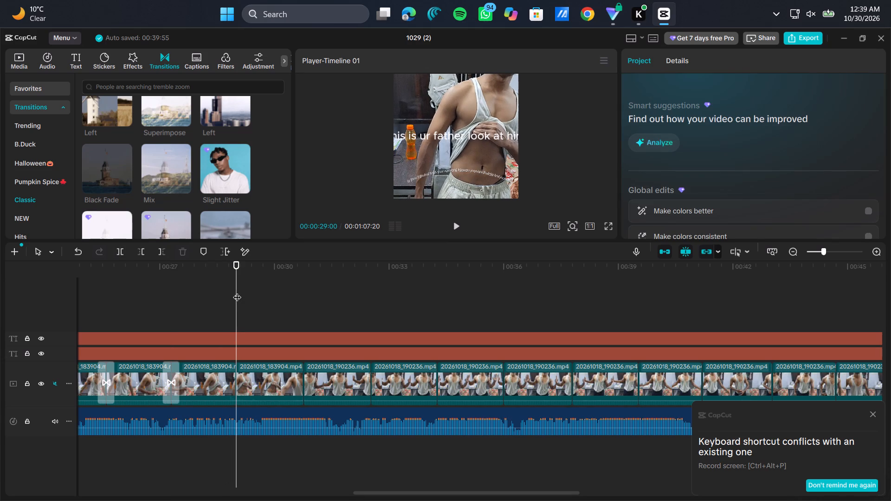
click(184, 186)
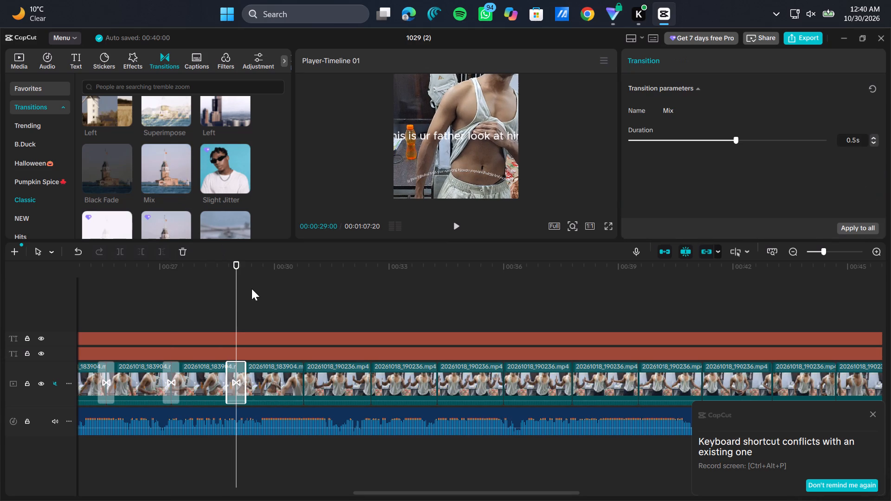
Add the Mix transition at the cut between the seventeenth and eighteenth video clips, with the playhead at 00:00:30:23.
drag(236, 292, 310, 307)
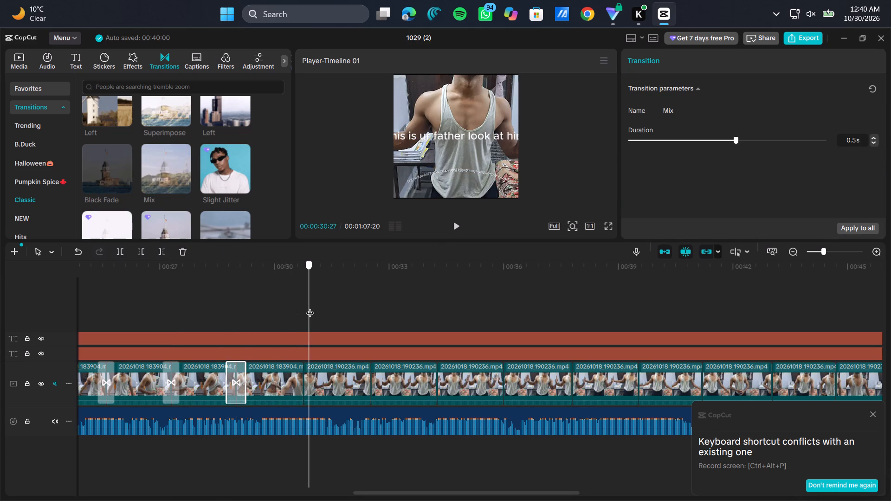
drag(310, 307, 303, 311)
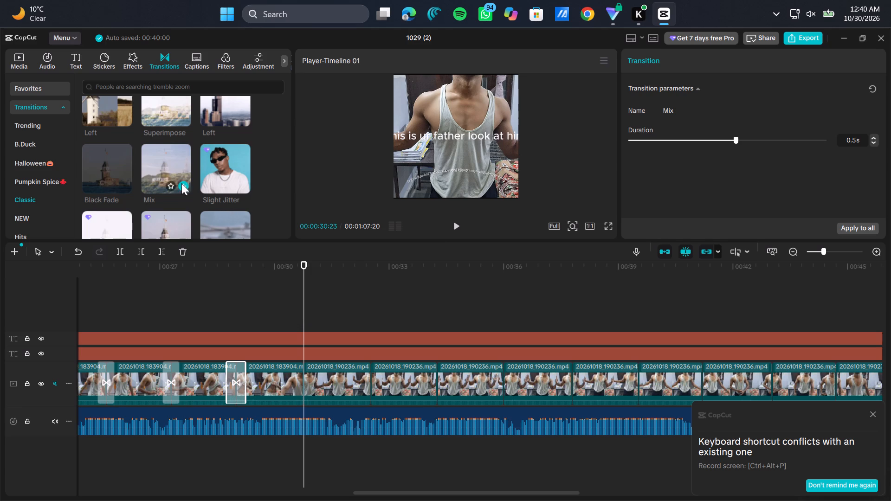
click(183, 186)
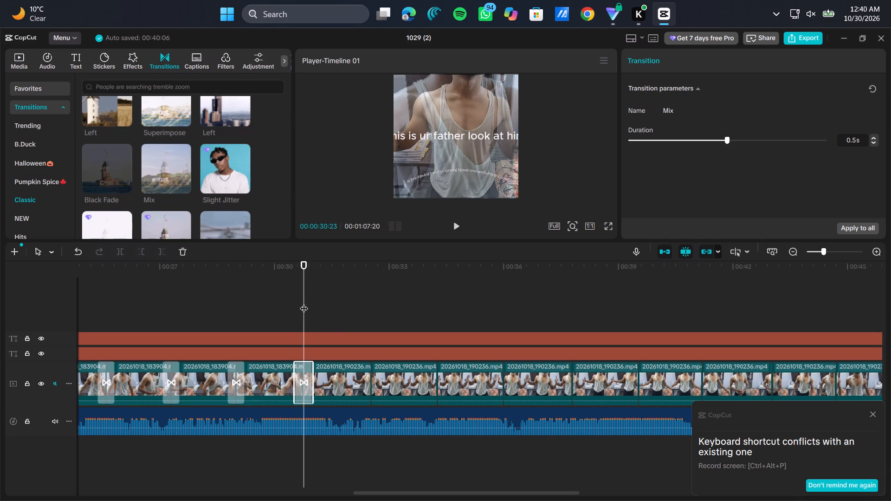
Add the Mix transition at the cut between the eighteenth and nineteenth video clips, with the playhead at 00:00:32:16.
drag(304, 302, 370, 306)
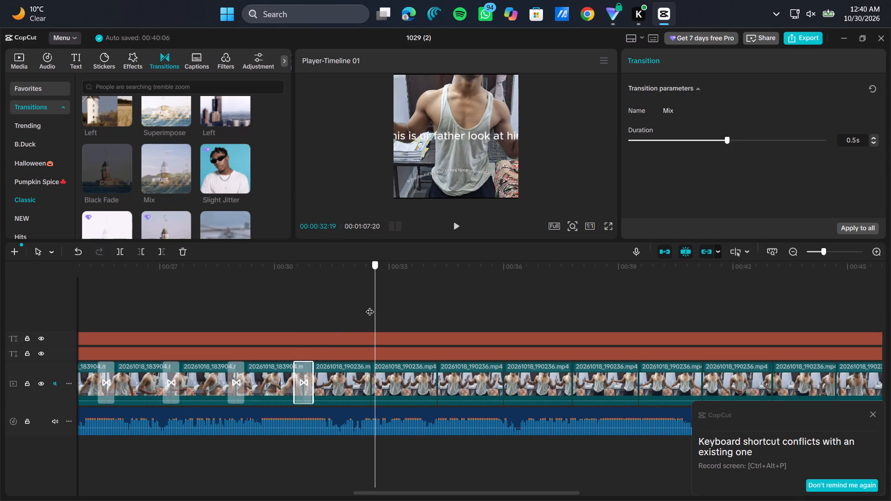
drag(370, 306, 370, 305)
click(185, 186)
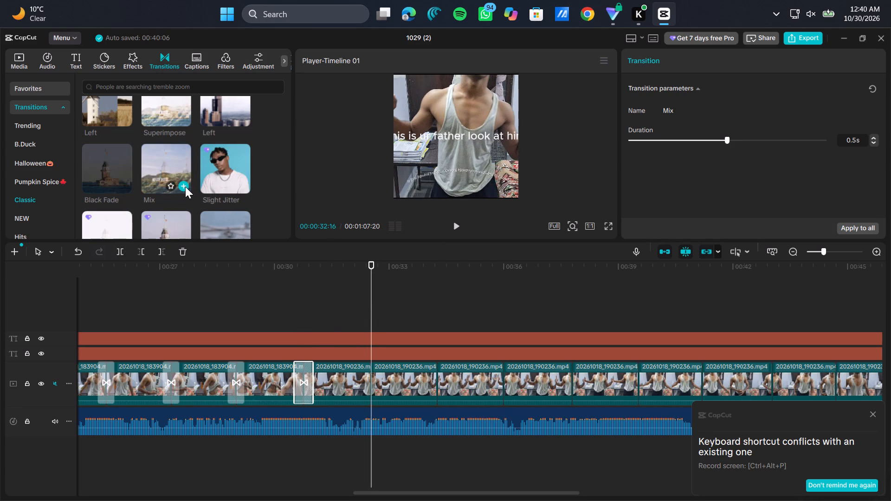
Add the Mix transition at the cut between the nineteenth and twentieth video clips, with the playhead at 00:00:34:08.
drag(369, 298, 430, 293)
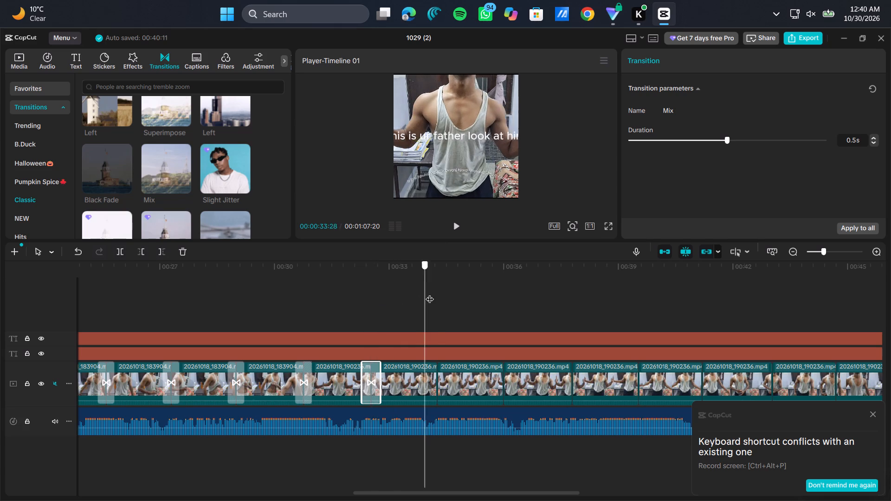
drag(430, 293, 436, 292)
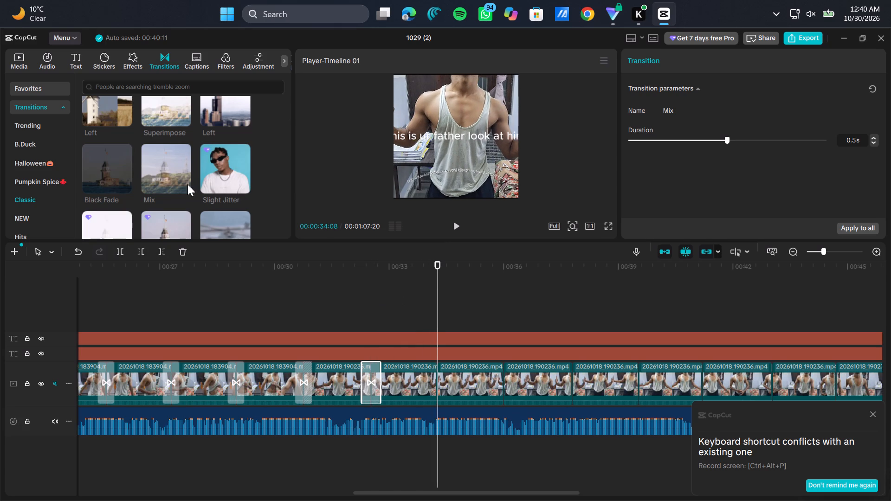
click(181, 183)
Add the Mix transition at the cut between the twentieth and twenty-first video clips, with the playhead at 00:00:36:00.
scroll(292, 305, left, 1)
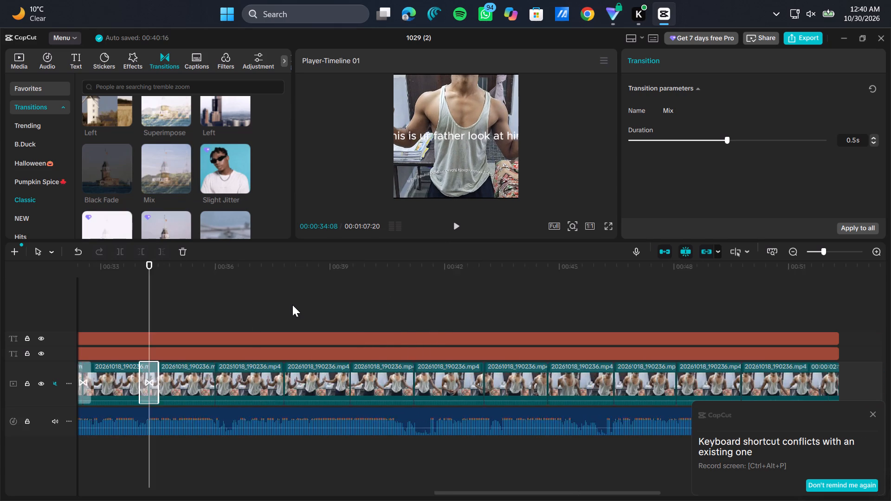
scroll(292, 305, left, 1)
click(153, 290)
drag(153, 290, 177, 290)
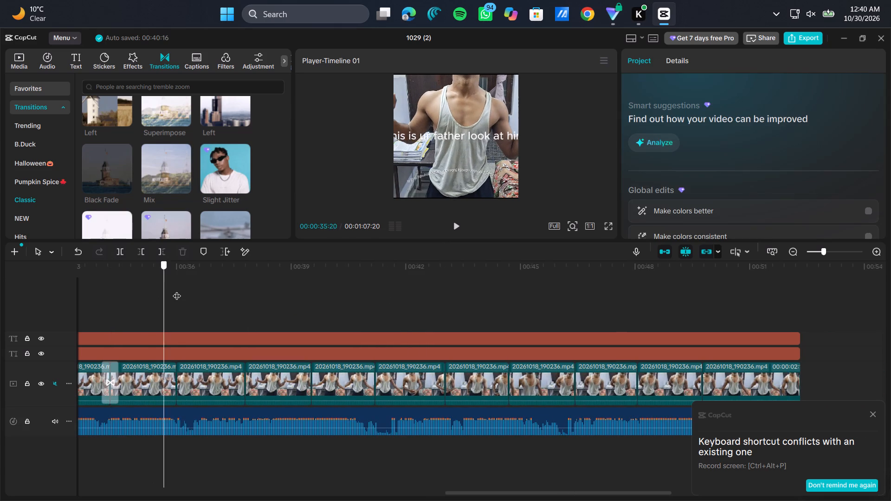
drag(177, 290, 178, 291)
click(184, 186)
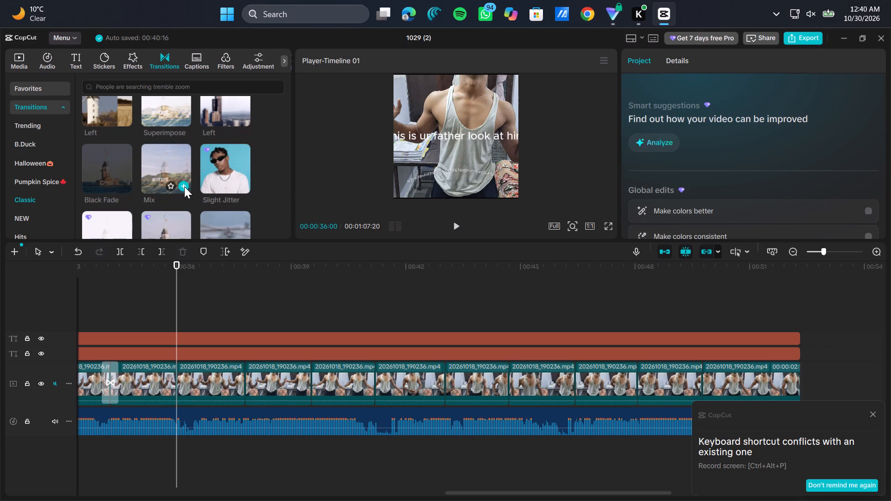
Add the Mix transition at the cut between the twenty-first and twenty-second video clips, with the playhead at 00:00:37:24.
click(245, 298)
click(245, 298)
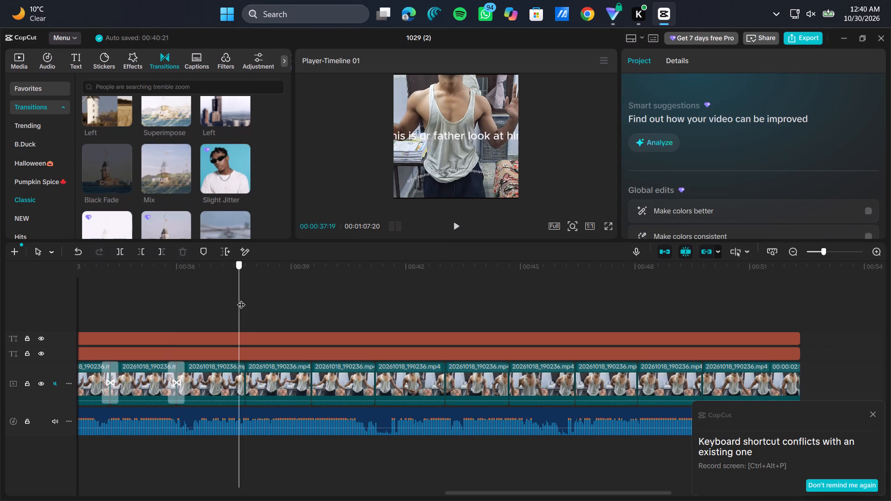
click(184, 182)
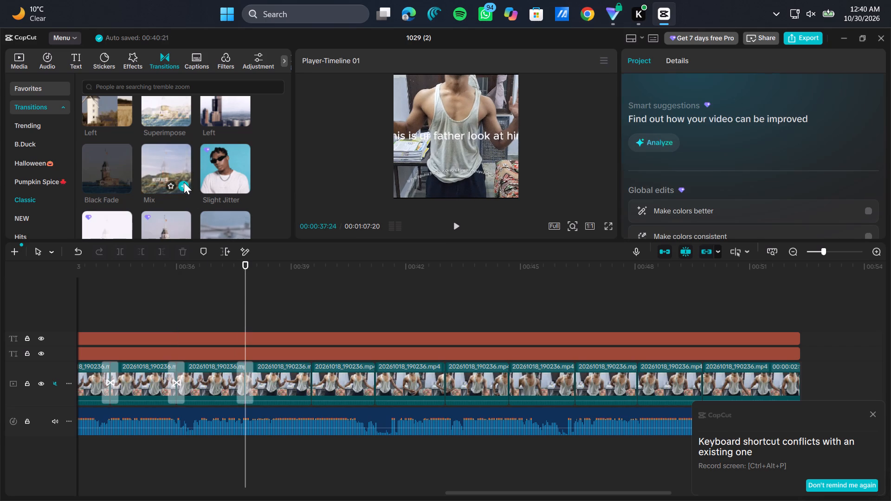
Add the Mix transition at the cut between the twenty-second and twenty-third video clips, with the playhead at 00:00:39:16.
drag(244, 295, 290, 296)
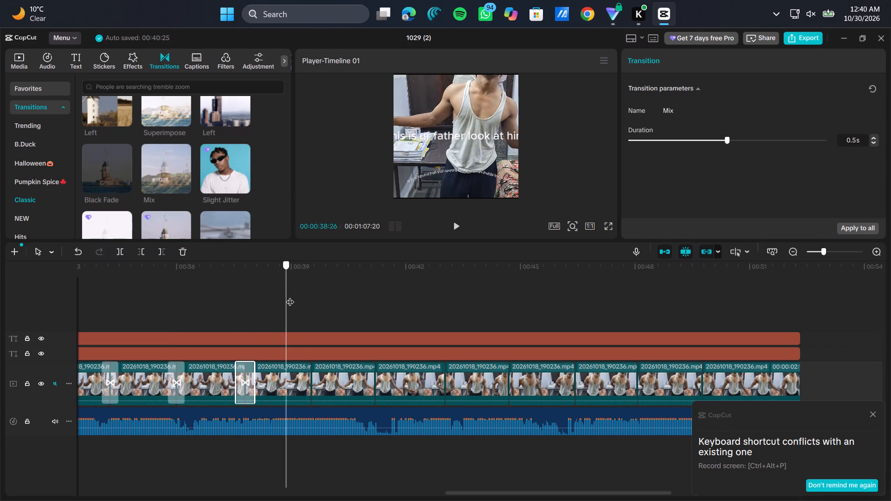
drag(290, 296, 311, 293)
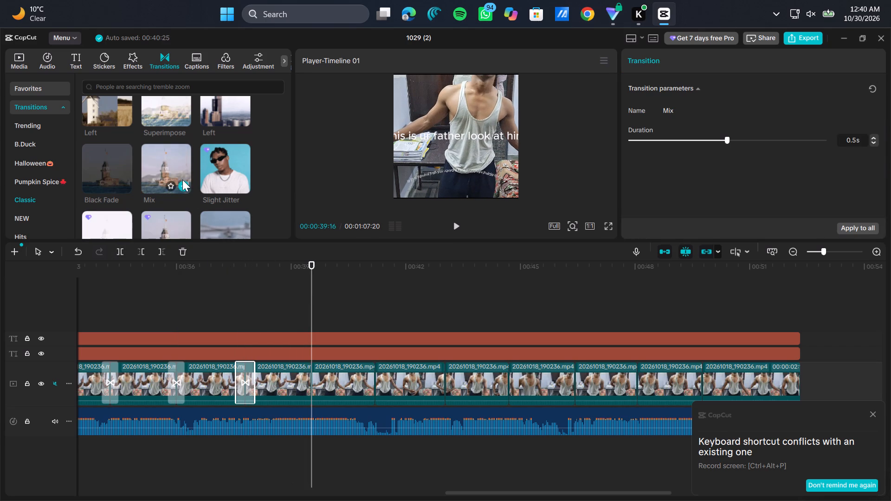
click(182, 180)
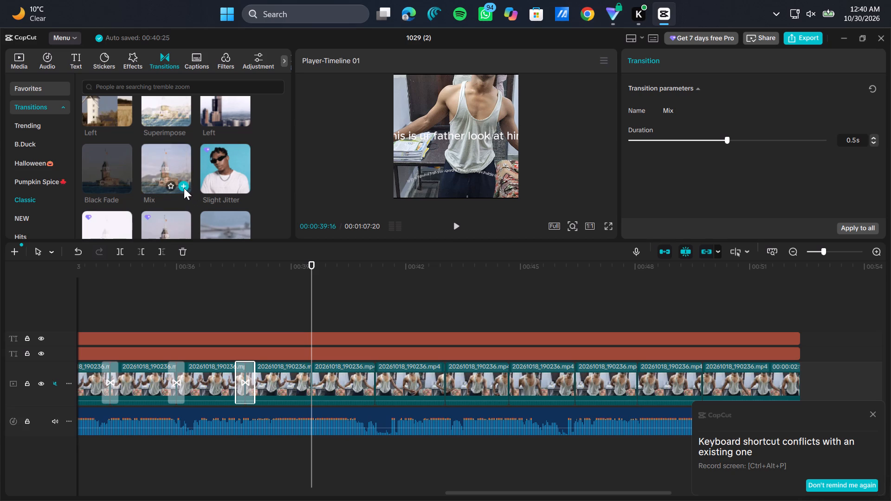
click(184, 188)
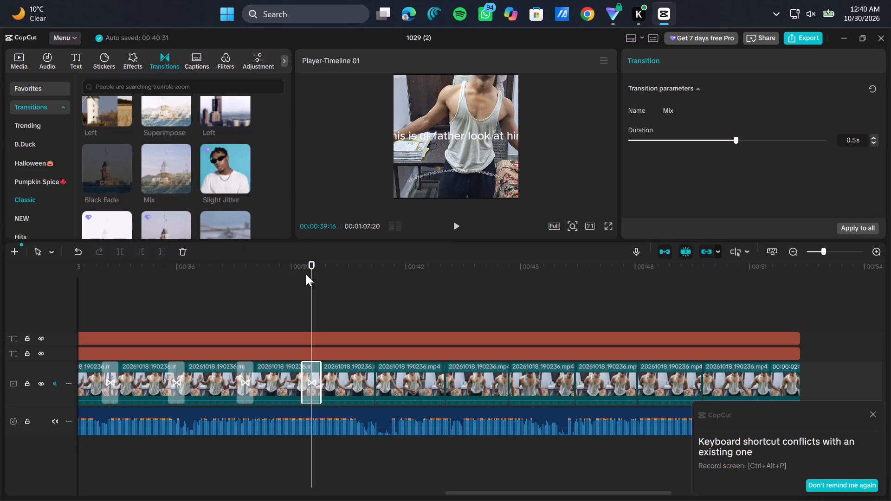
Add the Mix transition at the cut between the twenty-third and twenty-fourth video clips, with the playhead at 00:00:41:06.
drag(312, 289, 374, 290)
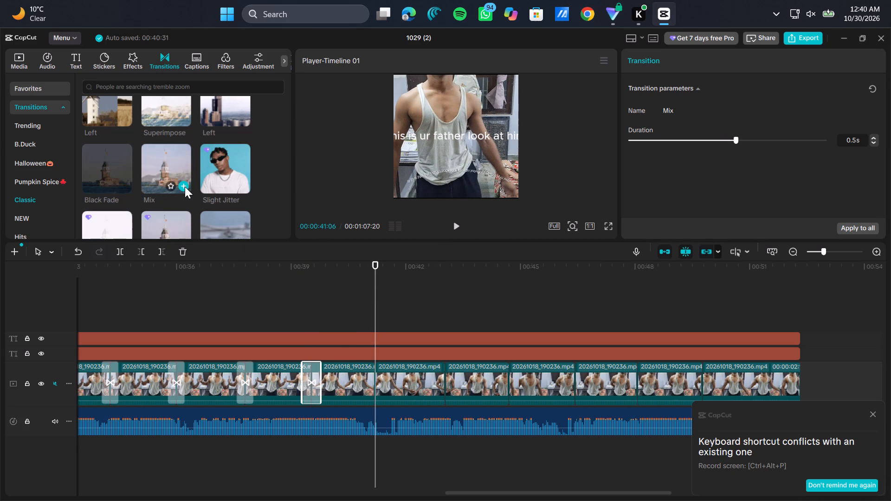
click(185, 186)
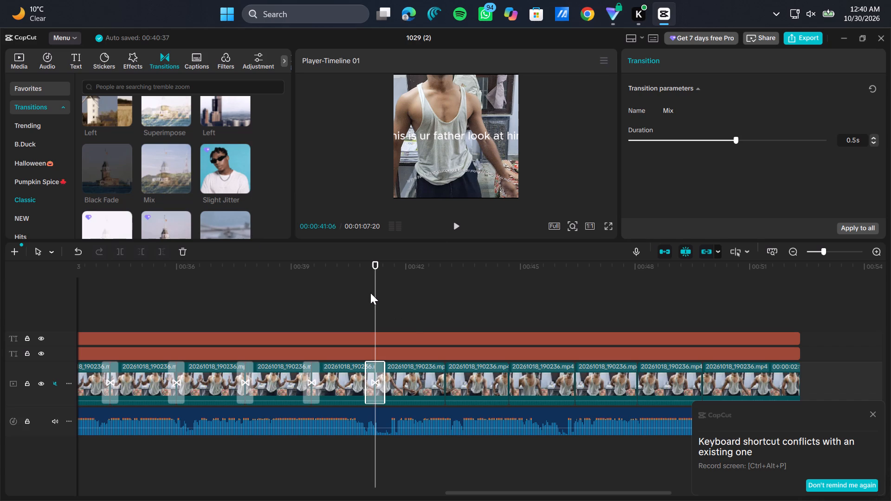
Add the Mix transition at the cut between the twenty-fourth and twenty-fifth video clips, with the playhead at 00:00:43:01.
drag(375, 303, 448, 303)
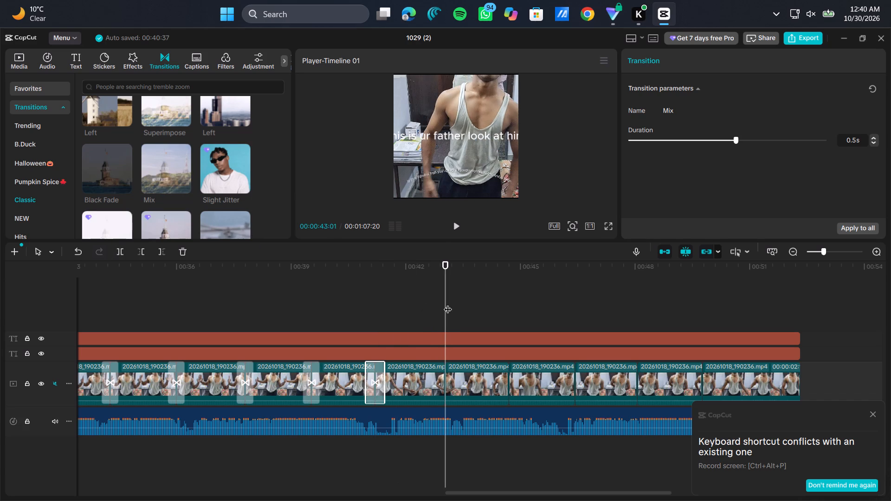
click(185, 186)
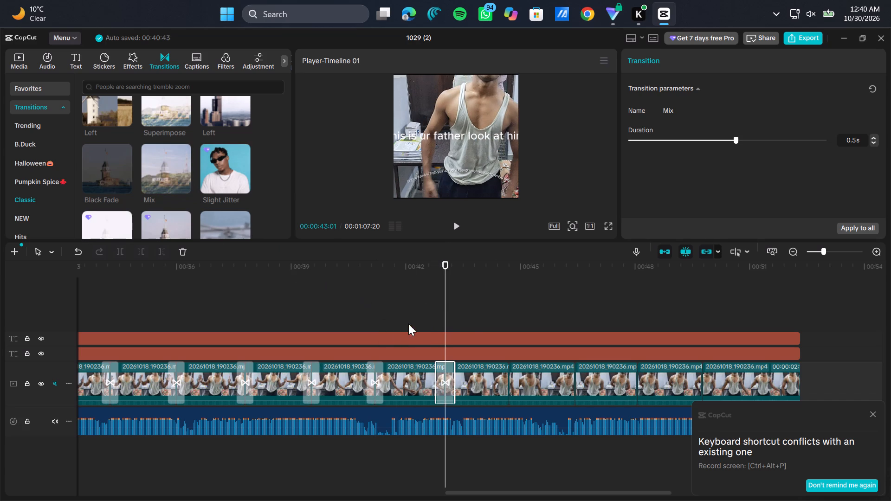
Add the Mix transition at the cut between the twenty-fifth and twenty-sixth video clips, with the playhead at 00:00:44:21.
drag(443, 311, 472, 306)
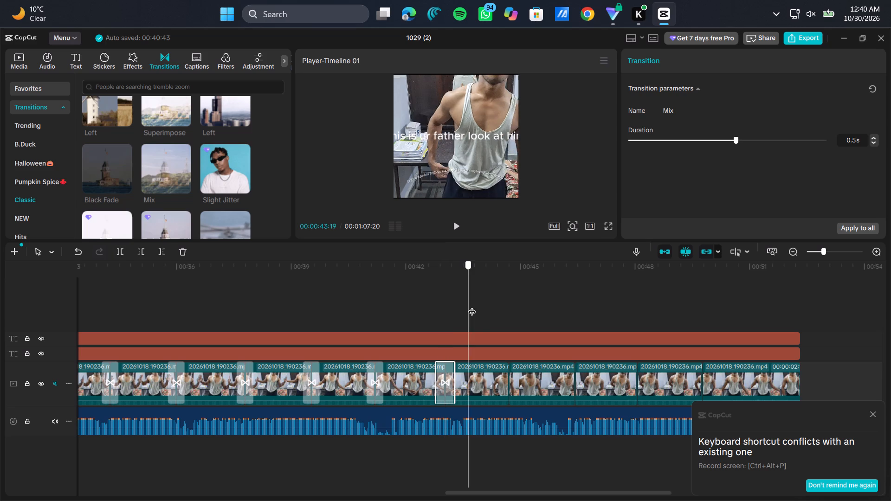
drag(472, 306, 510, 306)
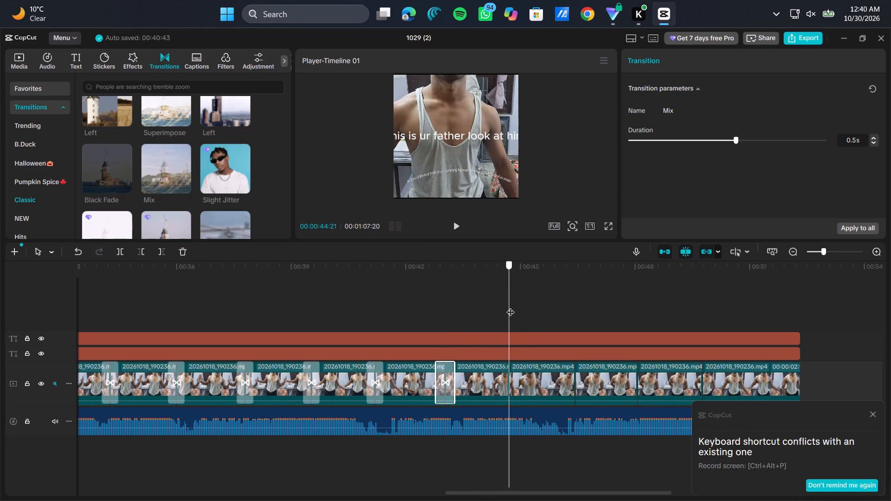
drag(510, 306, 510, 307)
click(182, 186)
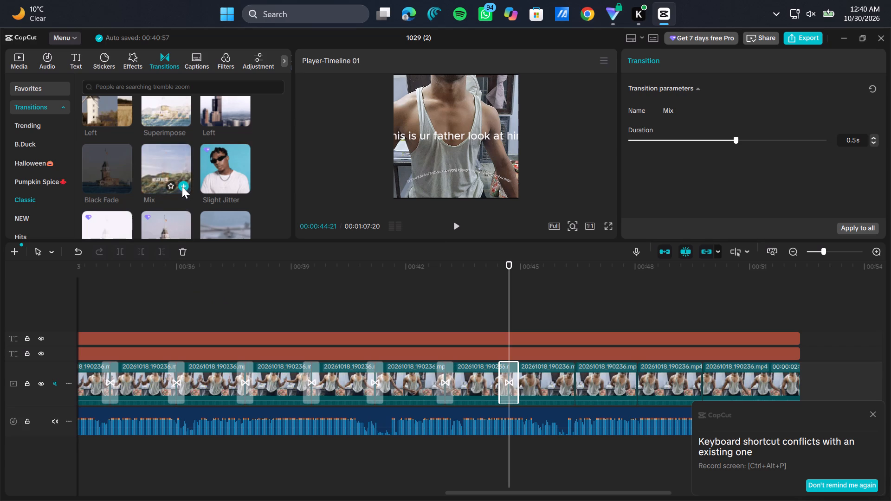
Add the Mix transition at the cut between the twenty-sixth and twenty-seventh video clips, with the playhead at 00:00:46:13.
drag(508, 295, 581, 309)
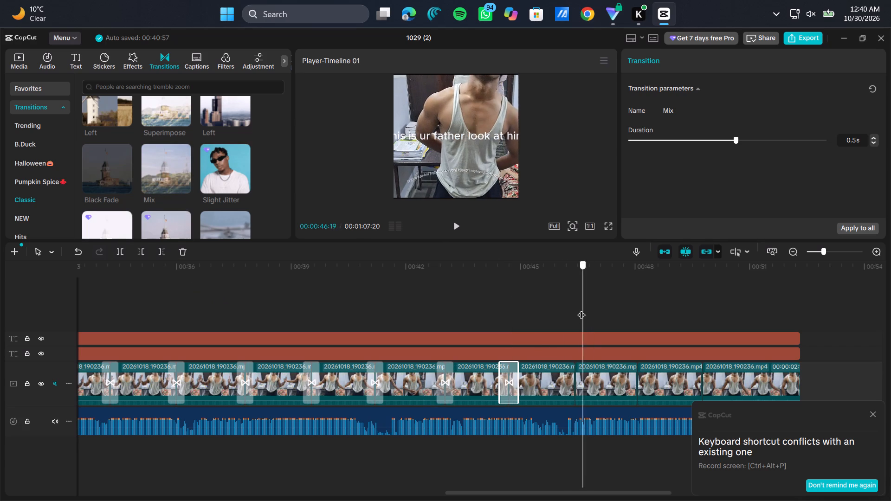
drag(581, 309, 576, 312)
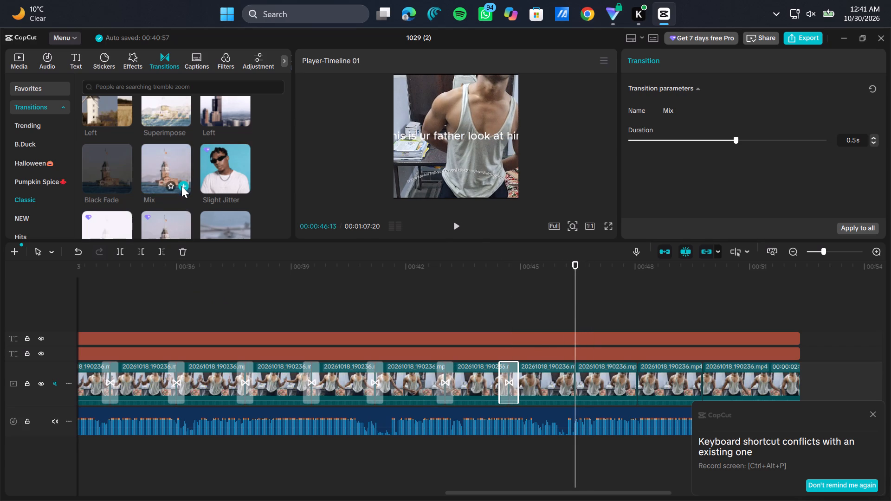
click(181, 186)
Add the Mix transition at the cut between the twenty-seventh and twenty-eighth video clips, with the playhead at 00:00:48:02.
scroll(360, 334, left, 1)
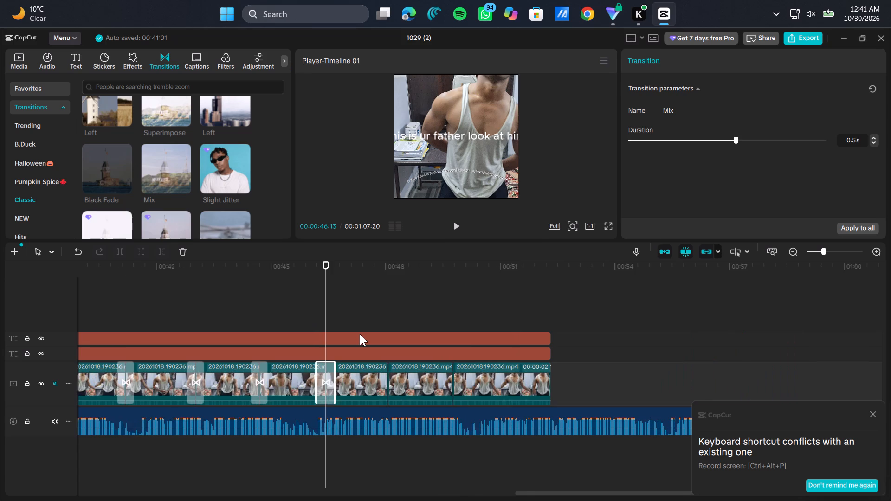
click(334, 291)
drag(334, 291, 348, 291)
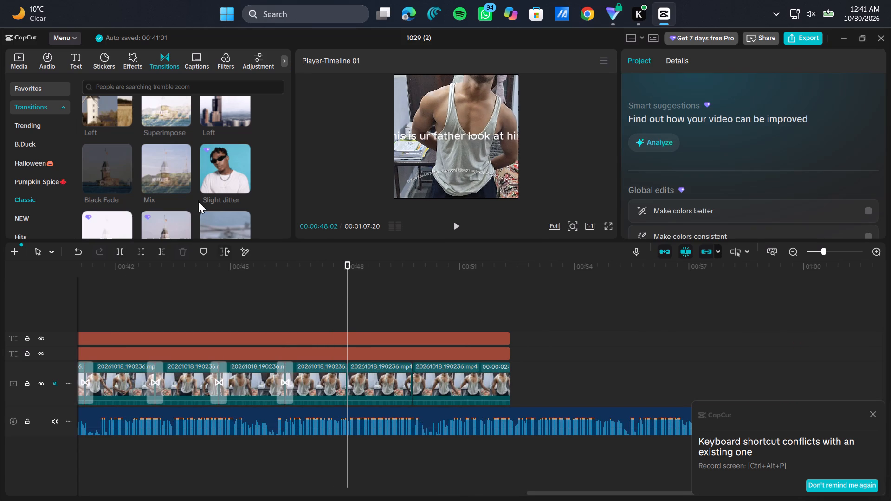
click(186, 187)
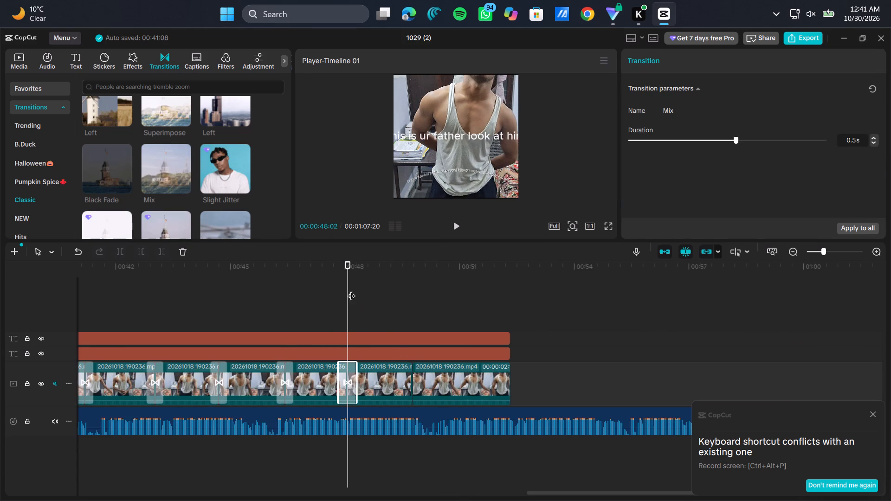
Add the Mix transition at the last cut, before the final video clip, with the playhead at 00:00:49:23.
drag(347, 289, 414, 289)
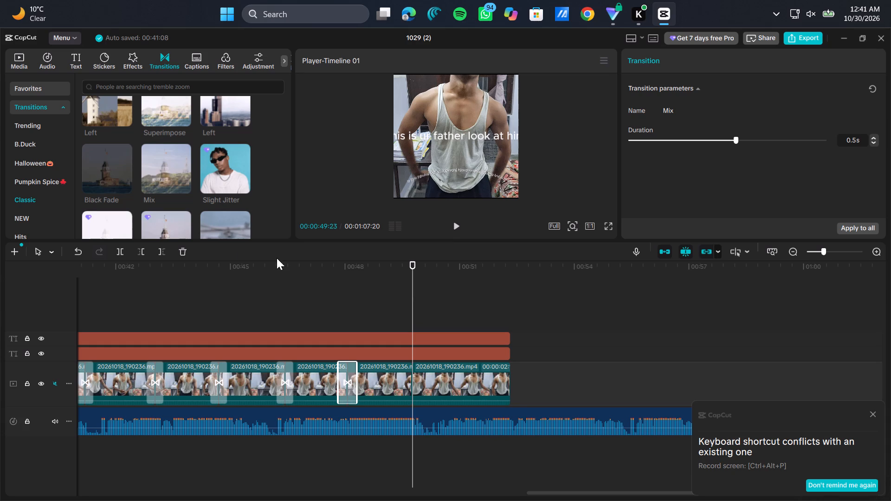
click(186, 187)
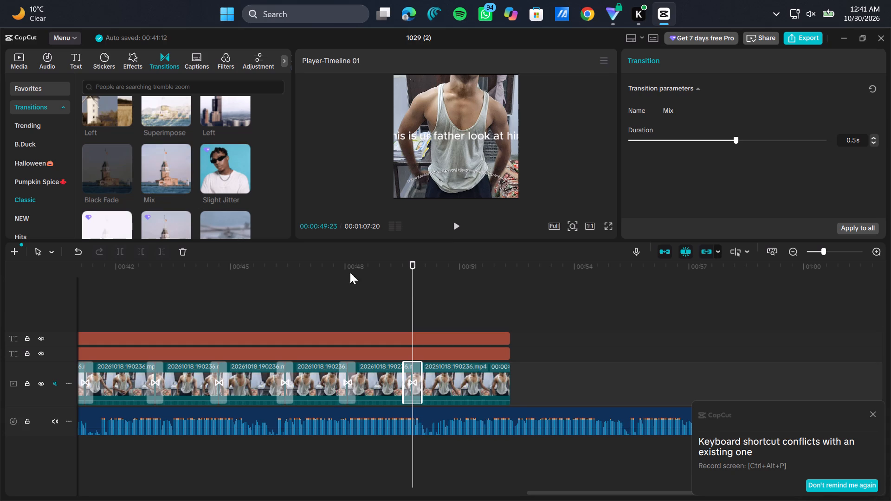
Return the playhead to 00:00:00:00 and play the video from the beginning to review the transitions.
drag(411, 286, 0, 364)
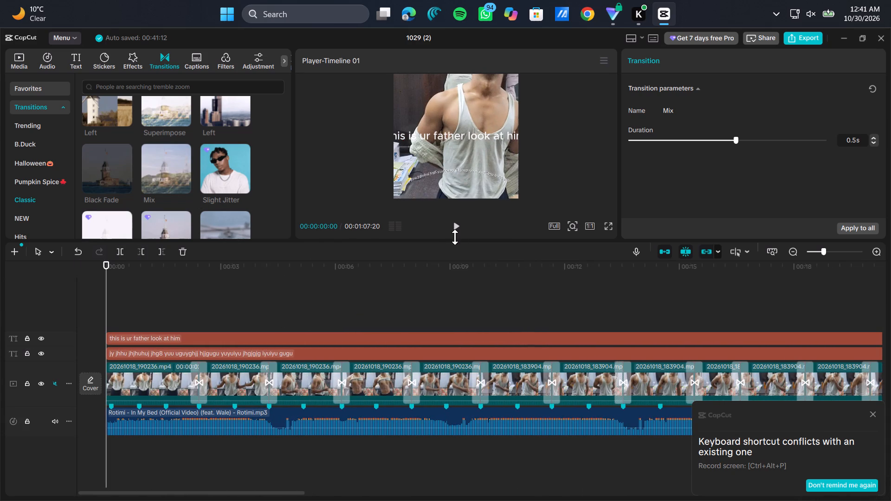
click(455, 226)
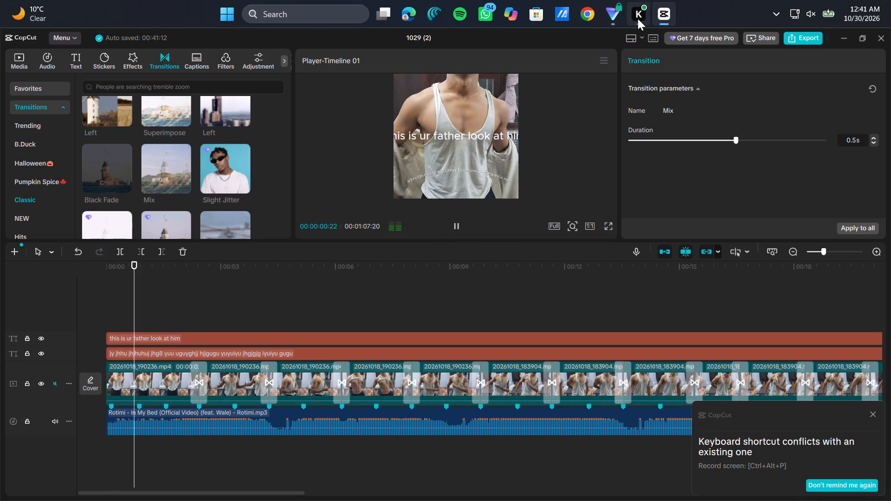
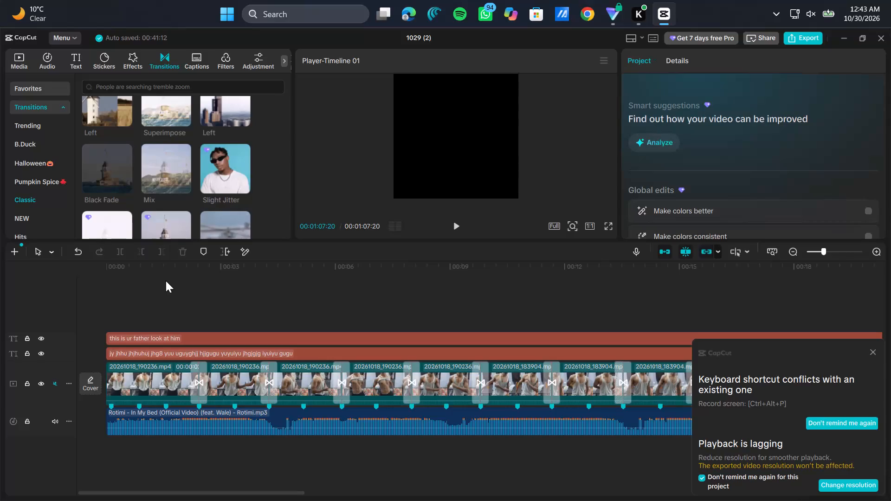
Return the playhead to 00:00:00:00 and play the video again from the beginning to review the Mix transitions.
drag(166, 281, 21, 290)
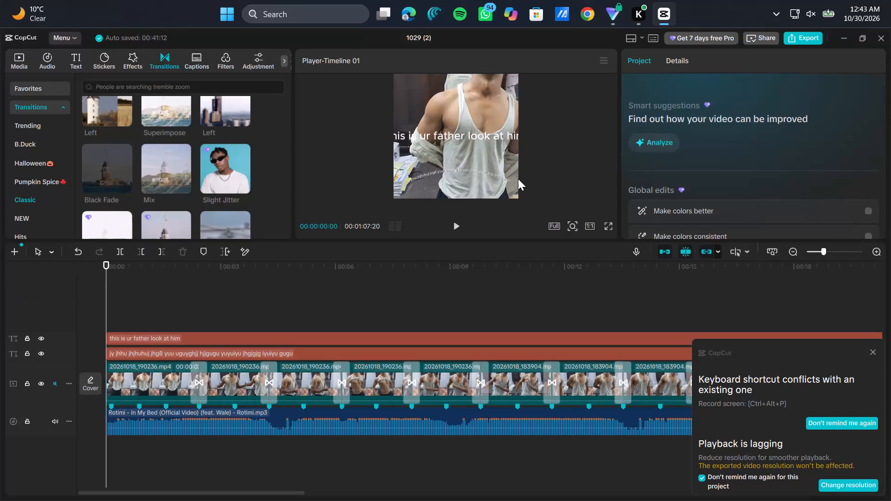
ctrl+scroll(470, 161, down, 4)
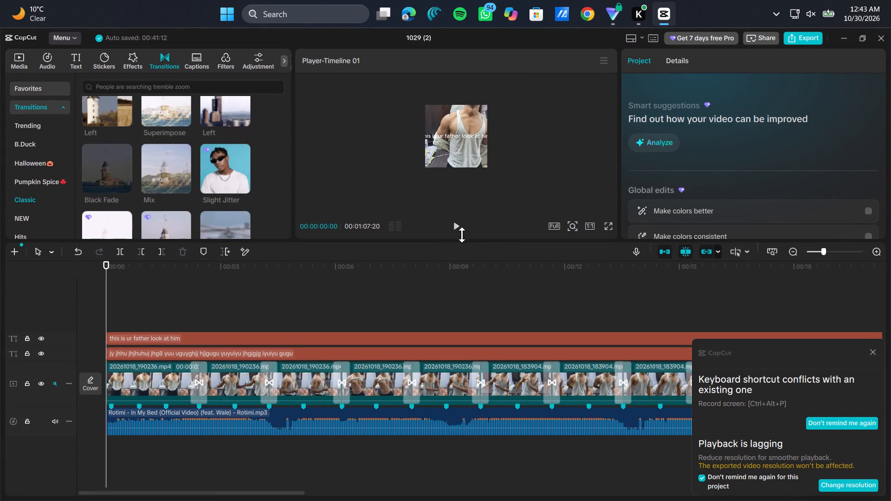
click(456, 225)
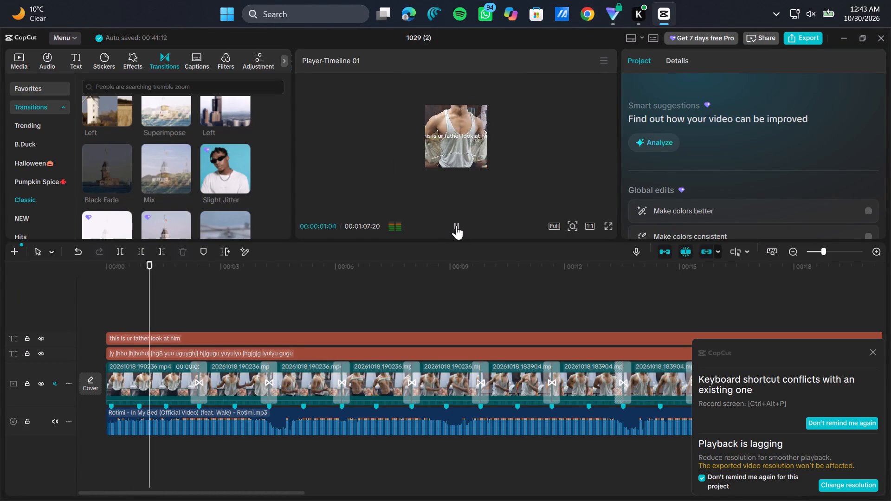
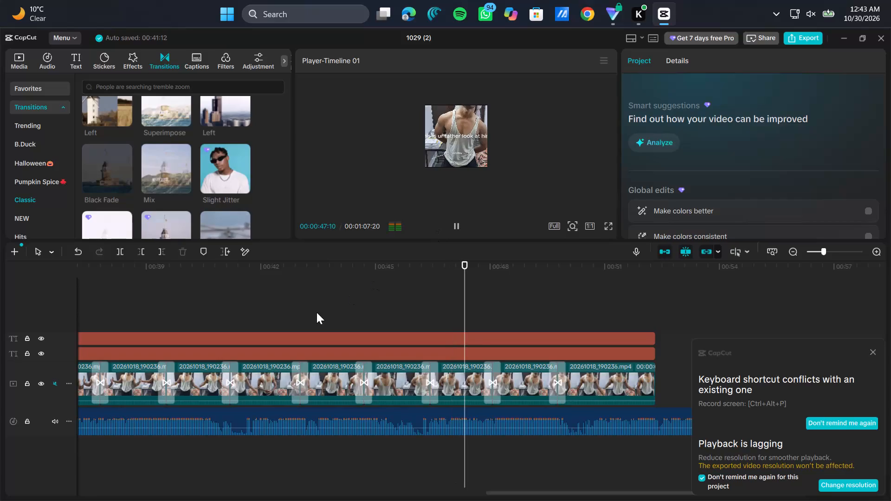
Stop playback and delete the "this is ur father look at him" text layer from the timeline.
click(316, 312)
drag(316, 312, 120, 341)
scroll(278, 283, right, 5)
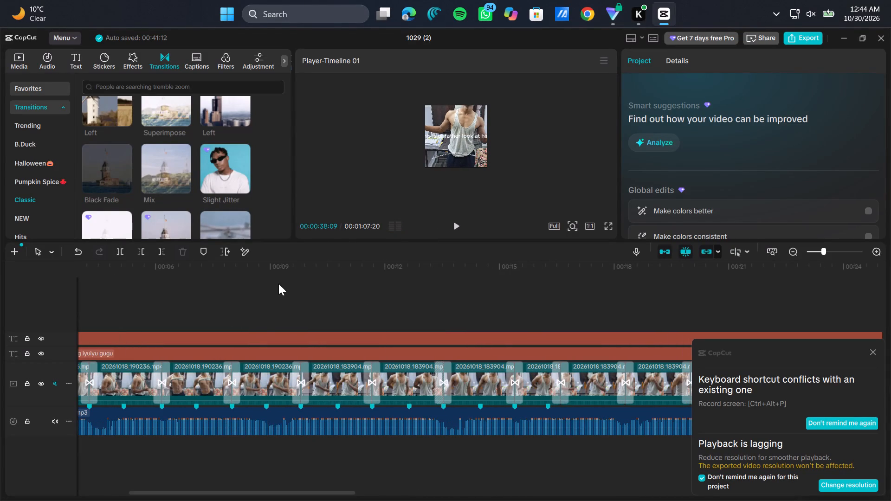
click(252, 337)
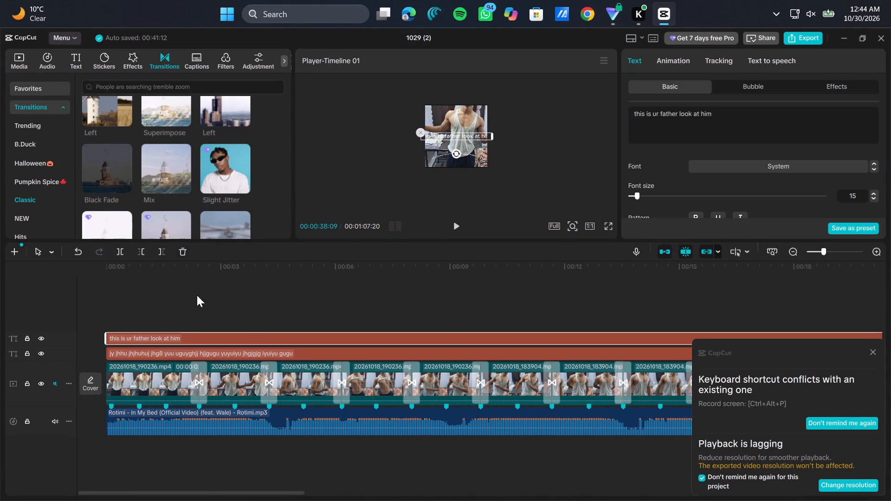
click(184, 250)
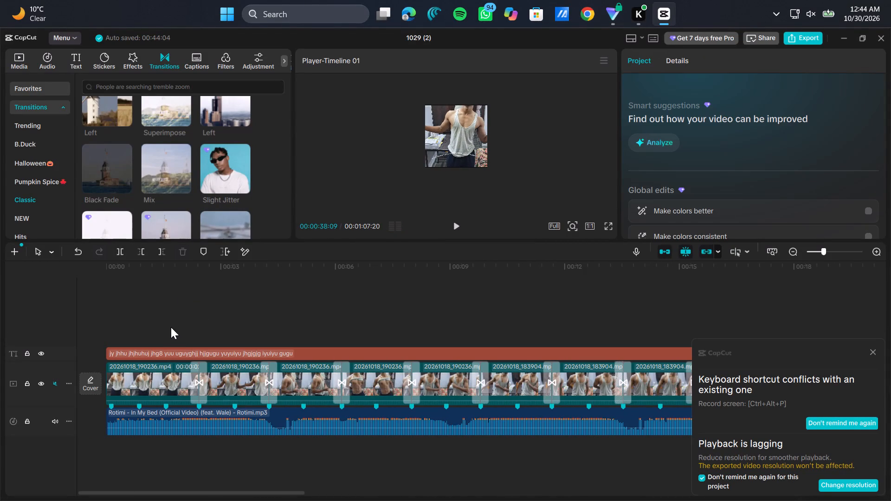
Return the playhead to 00:00:00:00 and add the single pink butterfly sticker from the Trending stickers.
click(168, 328)
drag(168, 328, 160, 328)
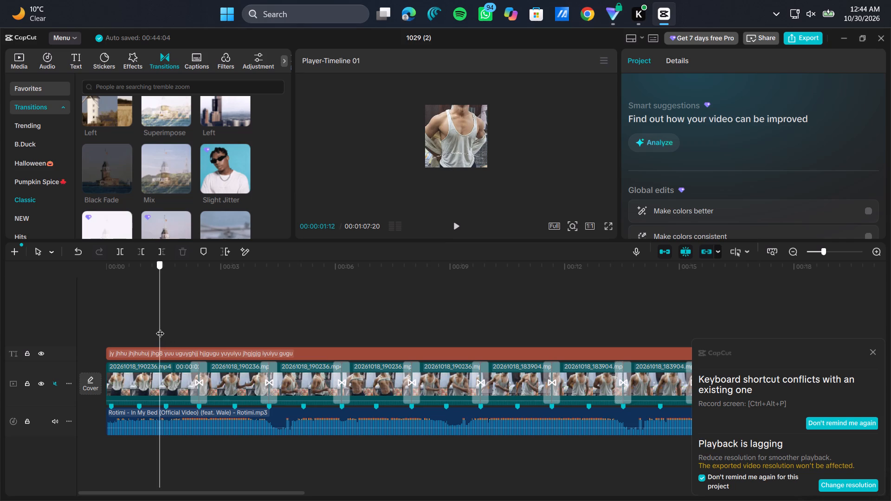
drag(160, 328, 27, 355)
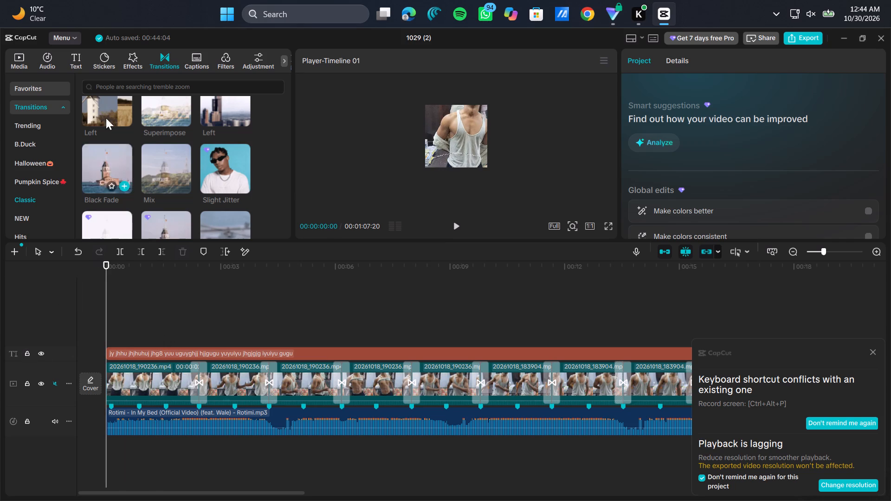
click(103, 56)
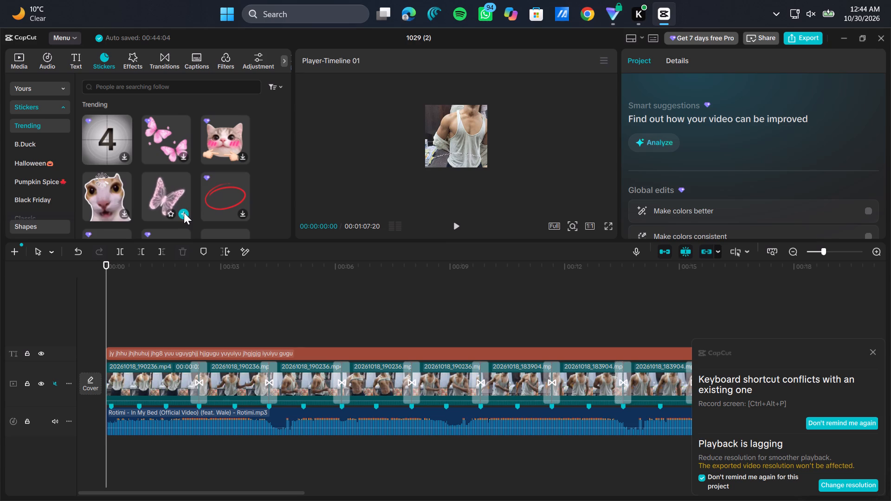
click(184, 212)
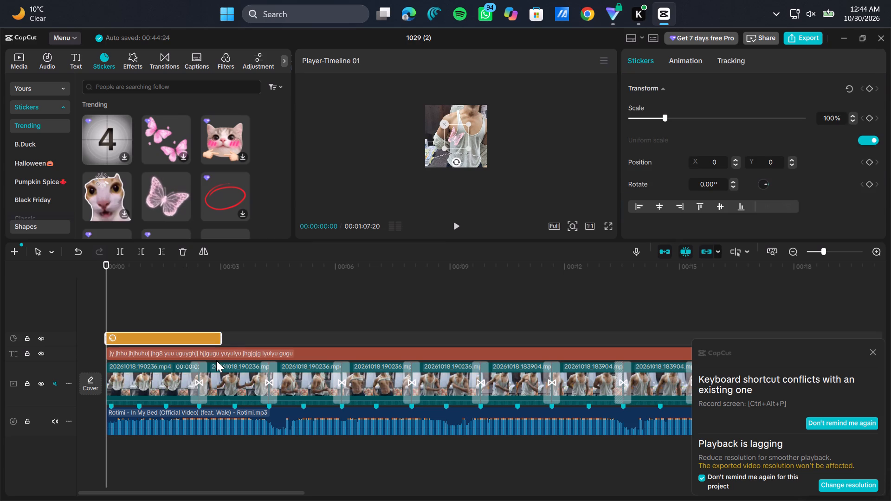
Extend the butterfly sticker on the timeline so it ends together with the last video clip.
drag(221, 337, 359, 350)
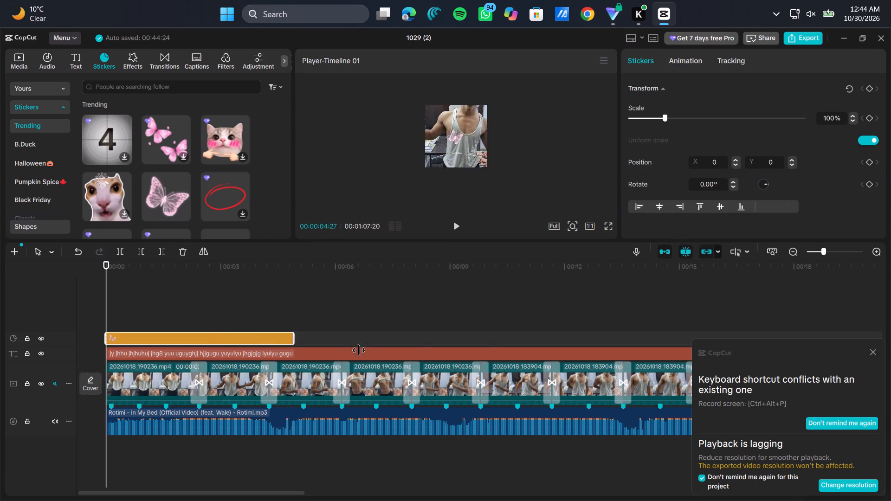
drag(359, 350, 890, 356)
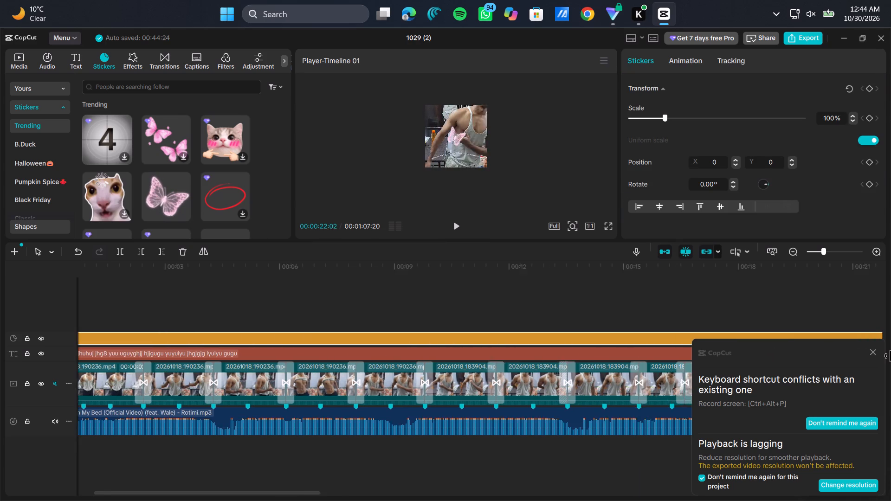
drag(890, 356, 890, 357)
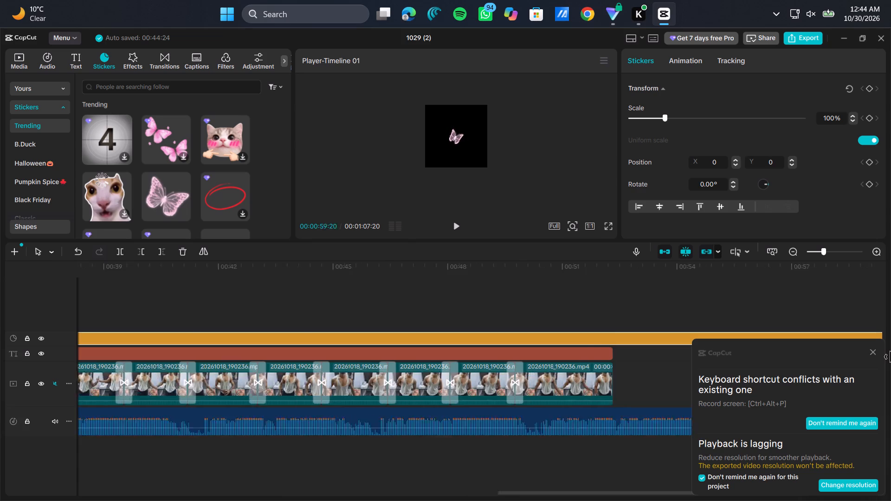
drag(890, 357, 340, 372)
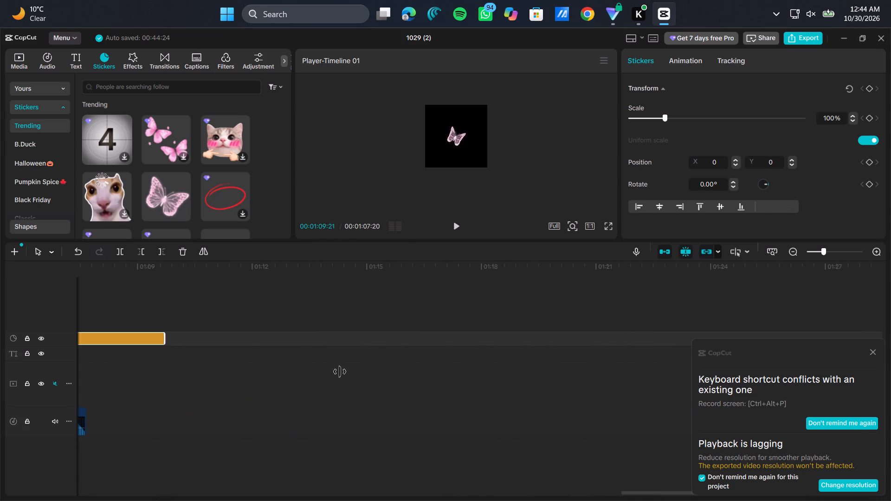
drag(340, 372, 0, 398)
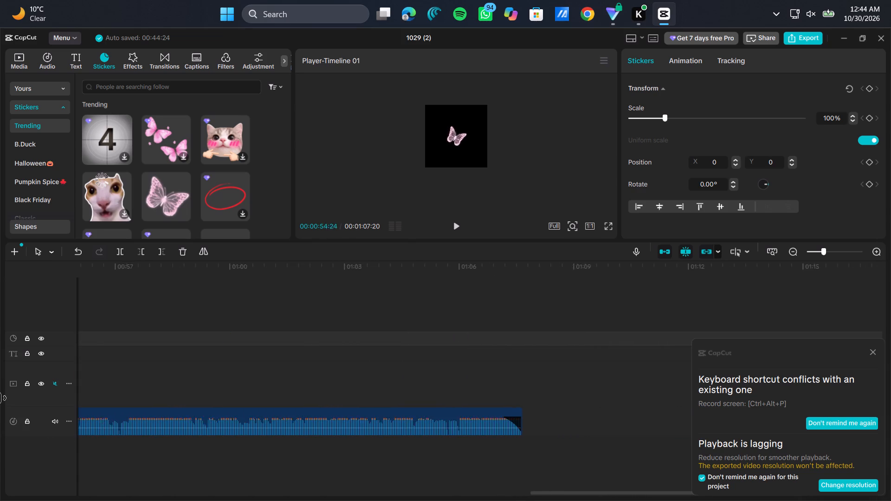
drag(0, 398, 360, 348)
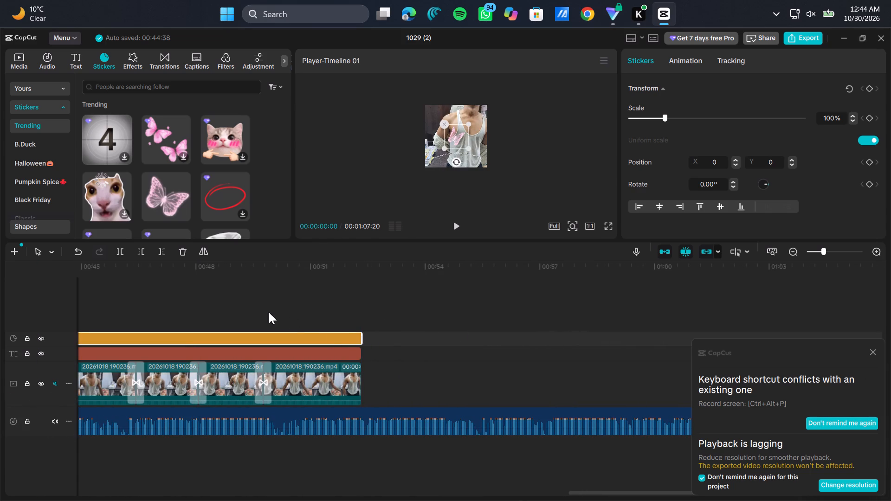
Move the butterfly sticker onto the chest at about X 771, Y 389 and shrink it to about 28% scale.
scroll(269, 312, right, 3)
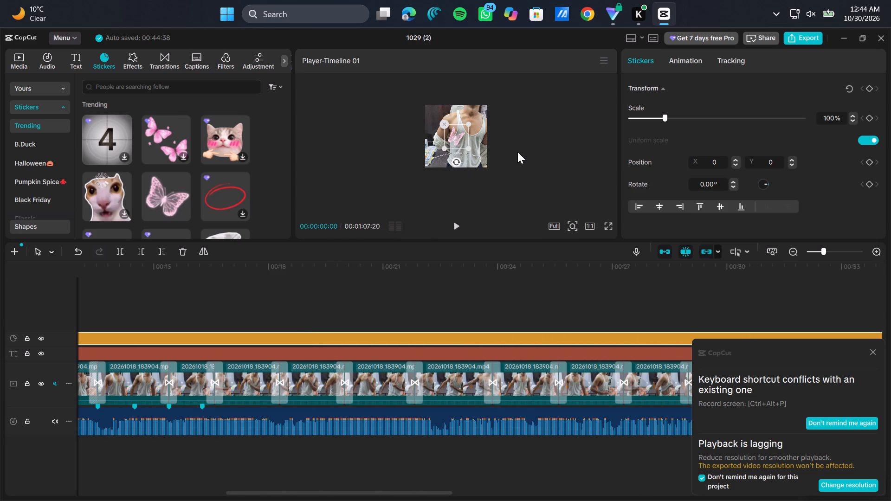
ctrl+scroll(517, 152, up, 4)
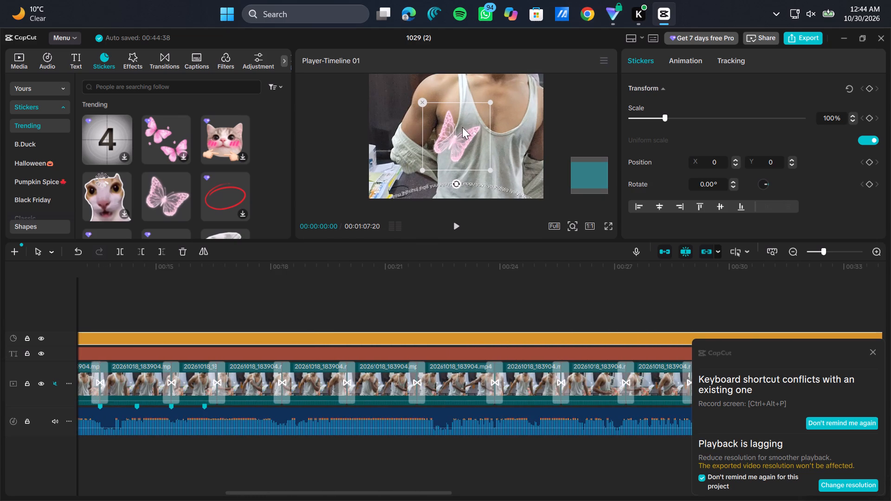
drag(460, 127, 495, 109)
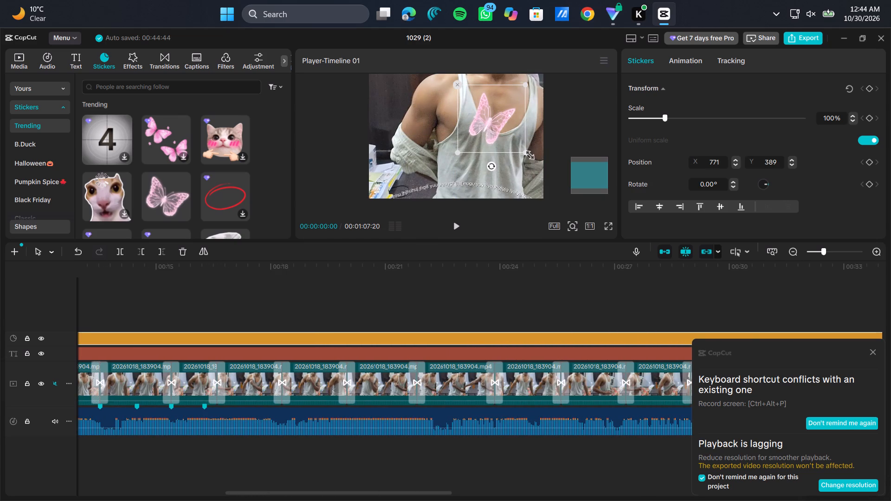
drag(525, 152, 471, 129)
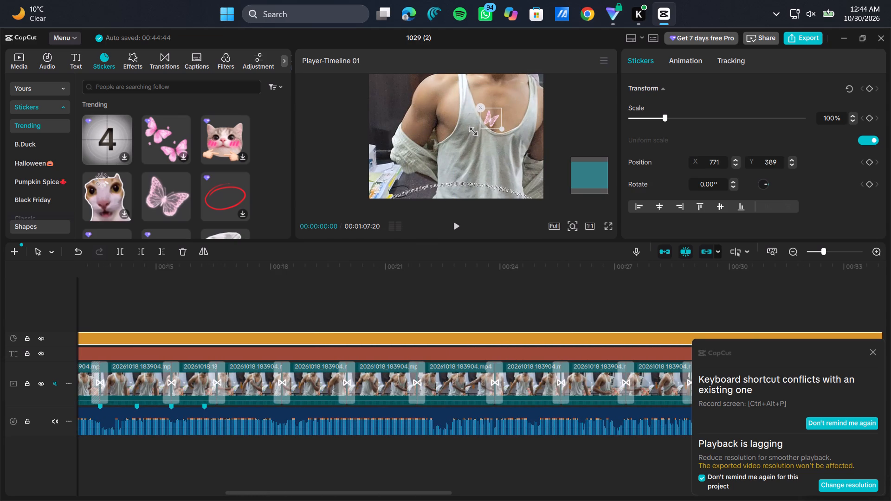
drag(471, 129, 469, 129)
Browse the Trending and Classic sticker collections for another decoration to add to the video.
scroll(156, 167, down, 1)
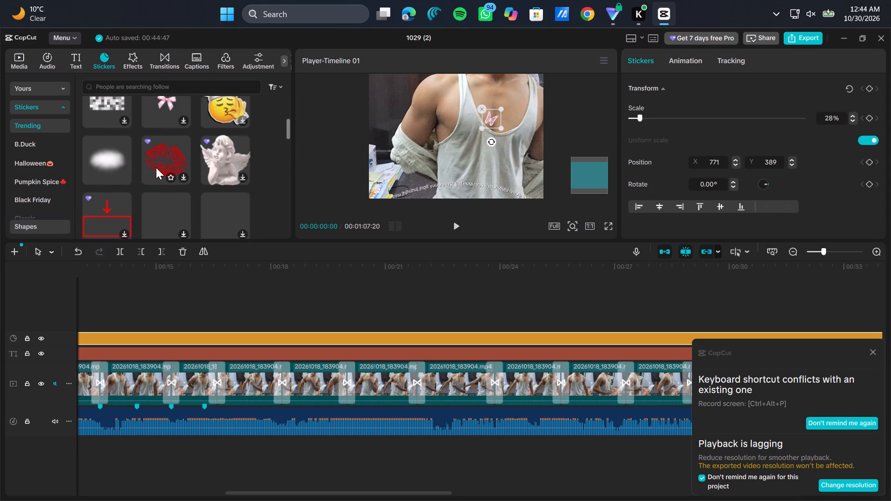
scroll(156, 167, down, 1)
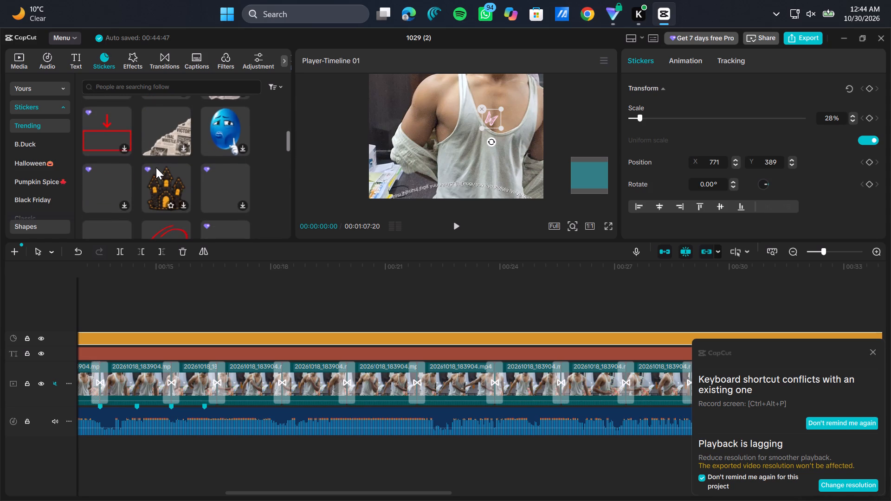
scroll(132, 178, down, 1)
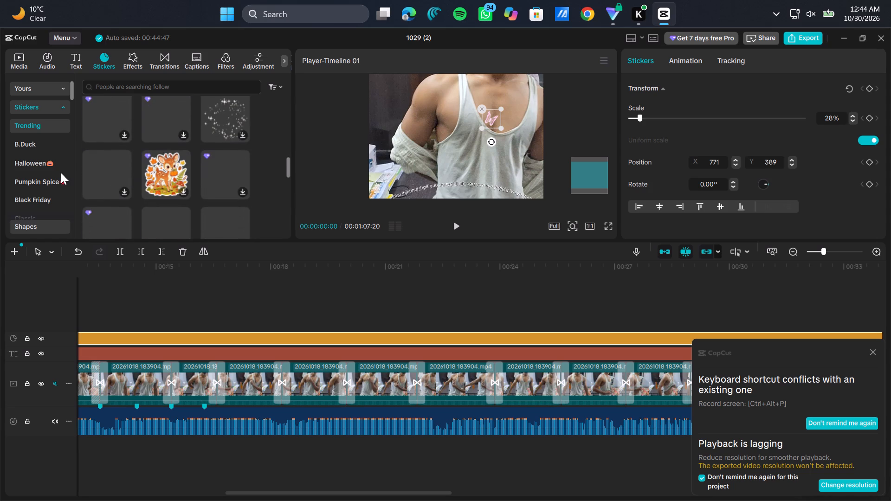
scroll(61, 173, down, 1)
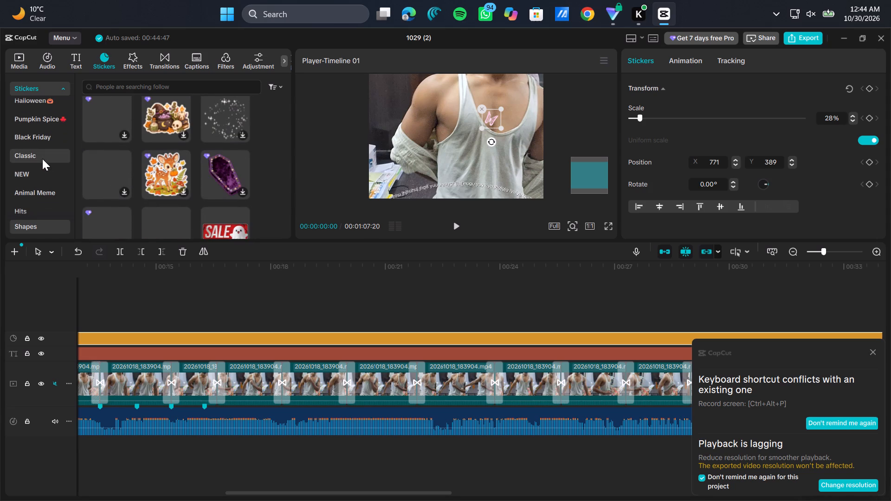
click(42, 159)
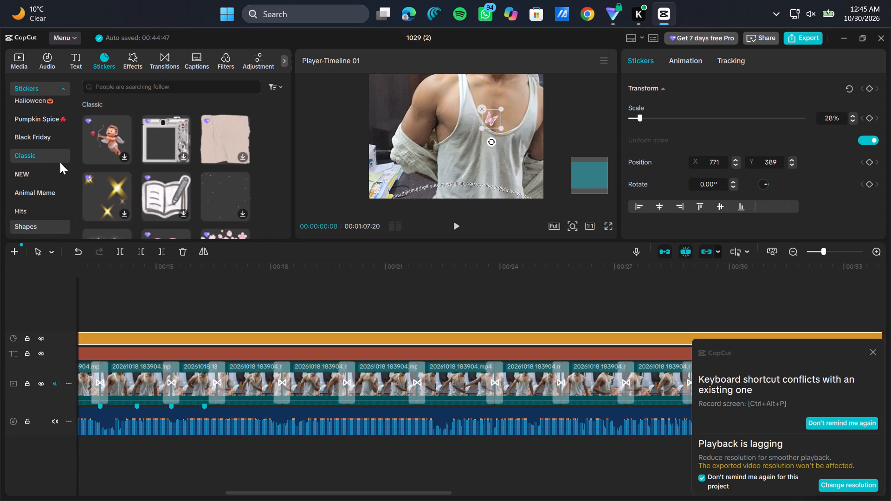
scroll(175, 167, up, 1)
scroll(175, 167, down, 1)
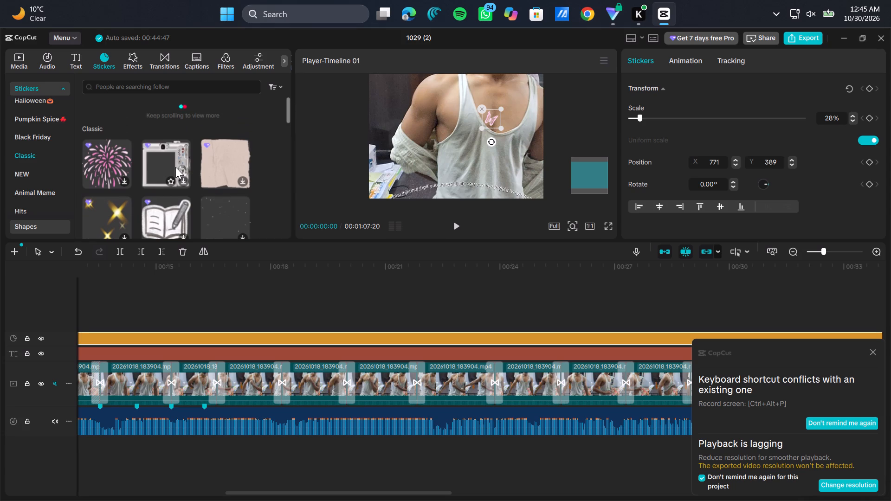
scroll(155, 168, down, 1)
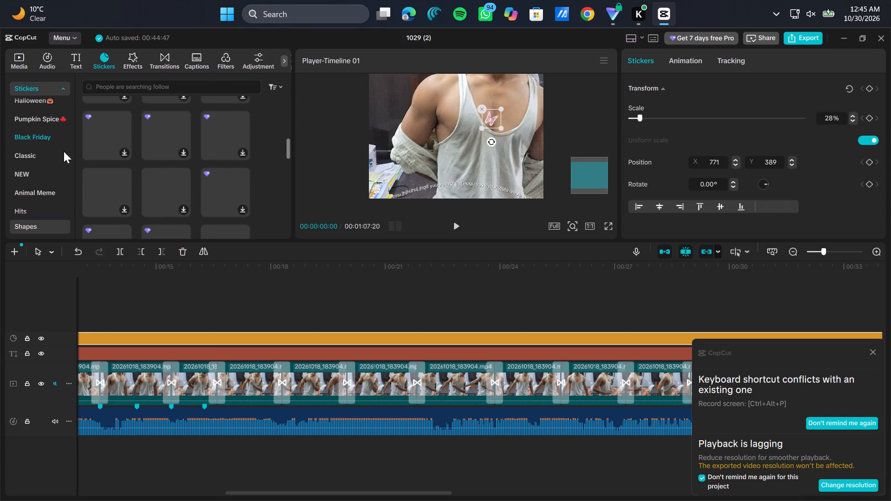
click(44, 155)
scroll(137, 160, down, 1)
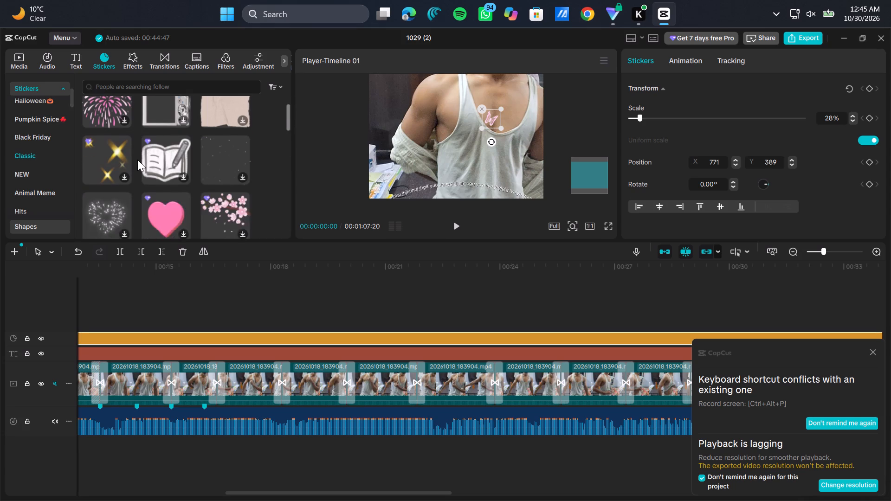
scroll(137, 160, down, 1)
scroll(137, 160, up, 1)
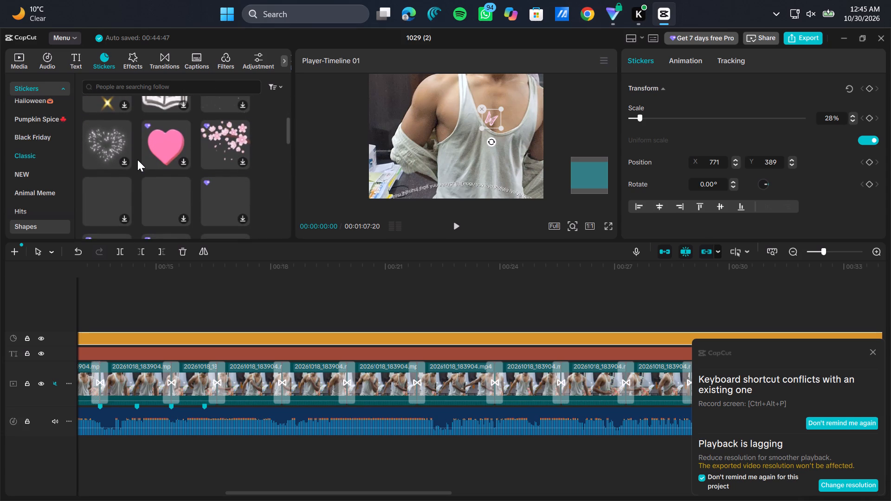
scroll(137, 160, down, 1)
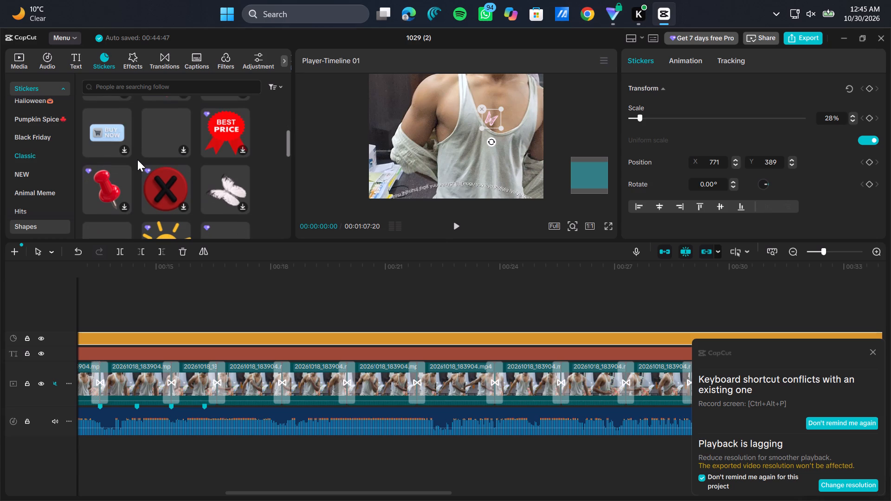
scroll(137, 160, down, 2)
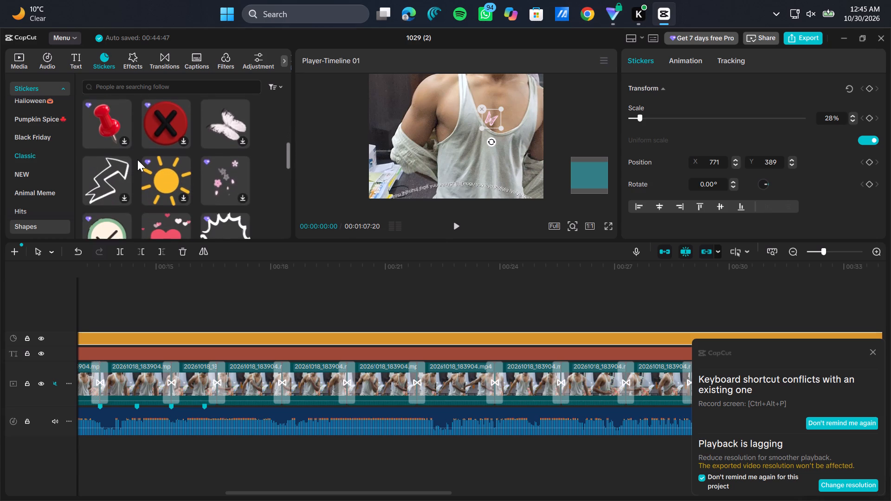
scroll(137, 160, down, 1)
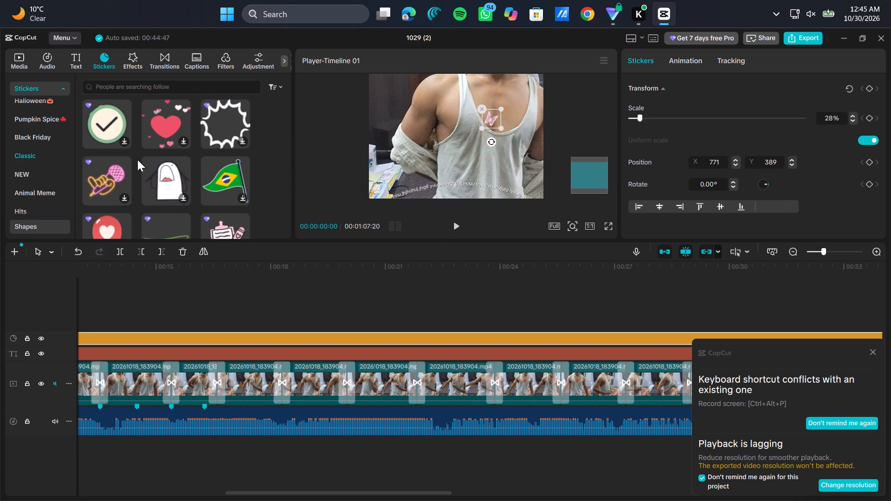
scroll(137, 160, down, 1)
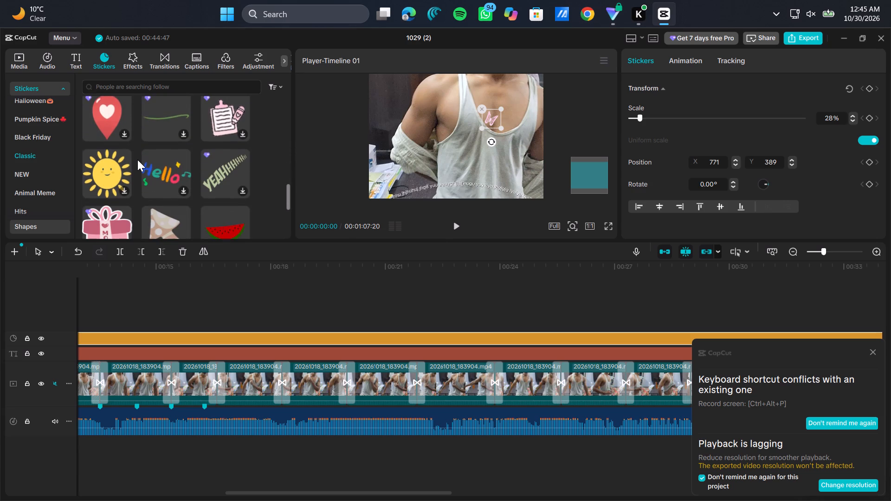
scroll(137, 160, down, 2)
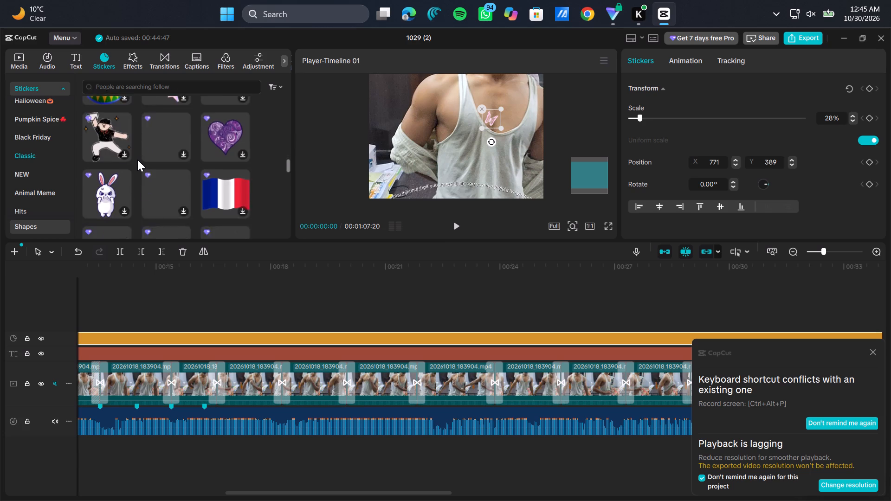
scroll(137, 160, down, 3)
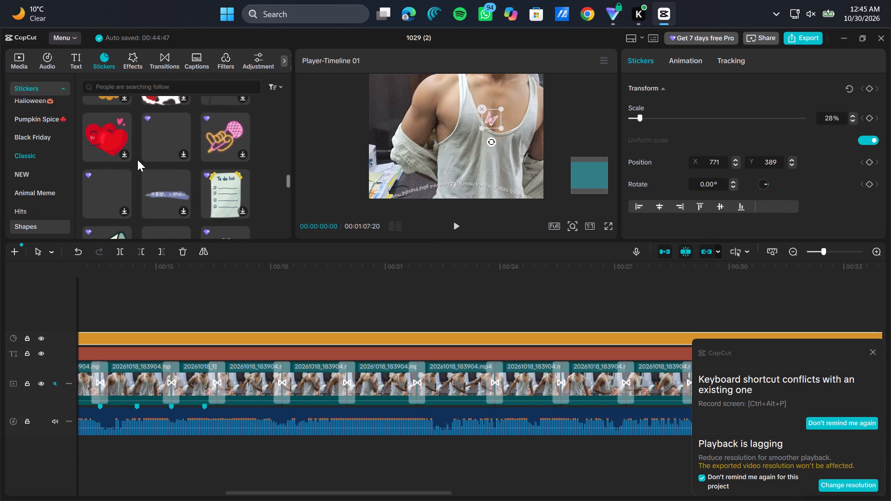
scroll(137, 160, down, 1)
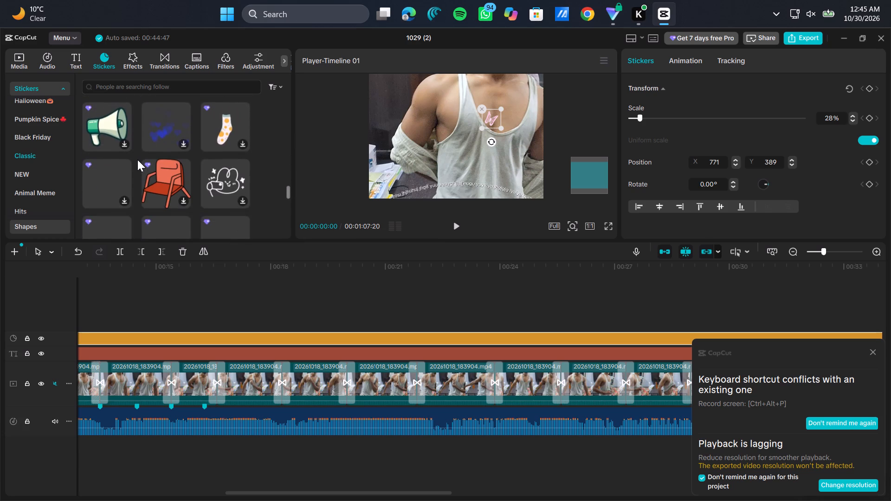
scroll(137, 160, down, 1)
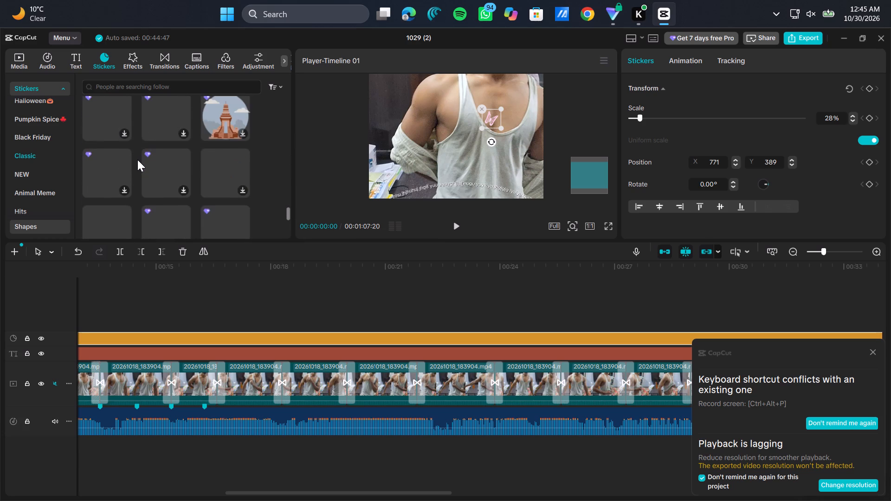
scroll(137, 160, down, 1)
scroll(137, 160, up, 1)
scroll(137, 160, down, 1)
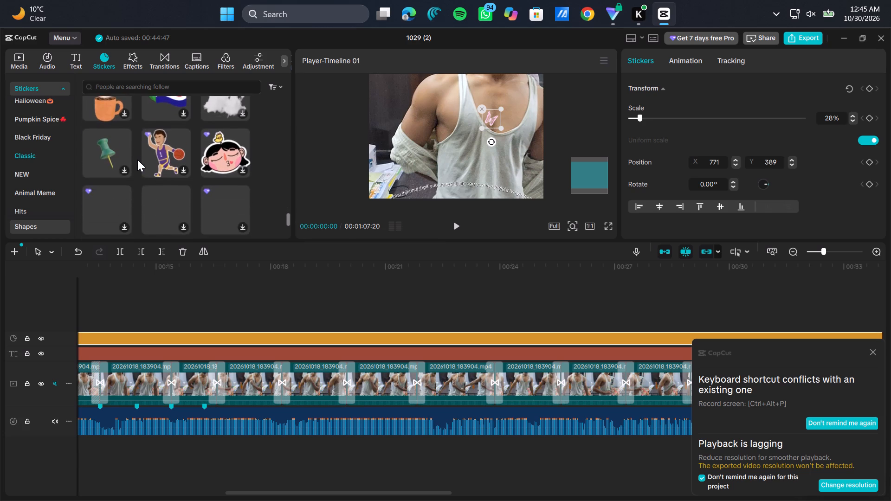
scroll(137, 160, down, 3)
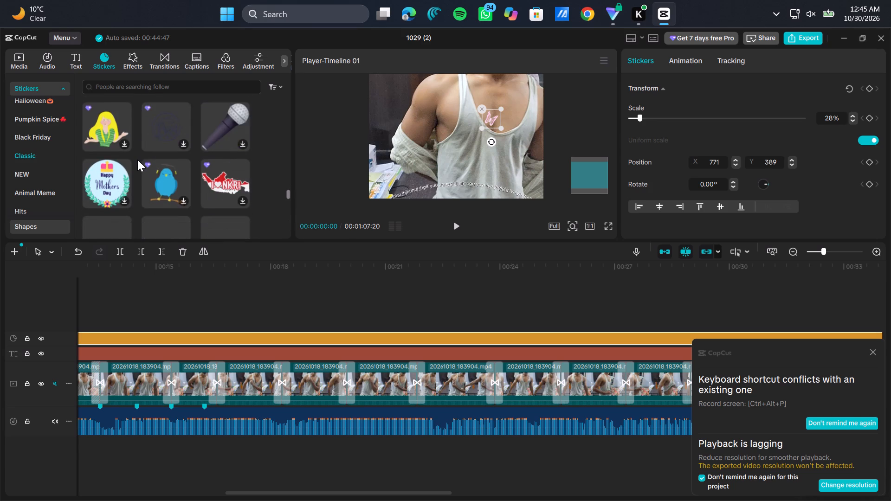
scroll(137, 160, down, 3)
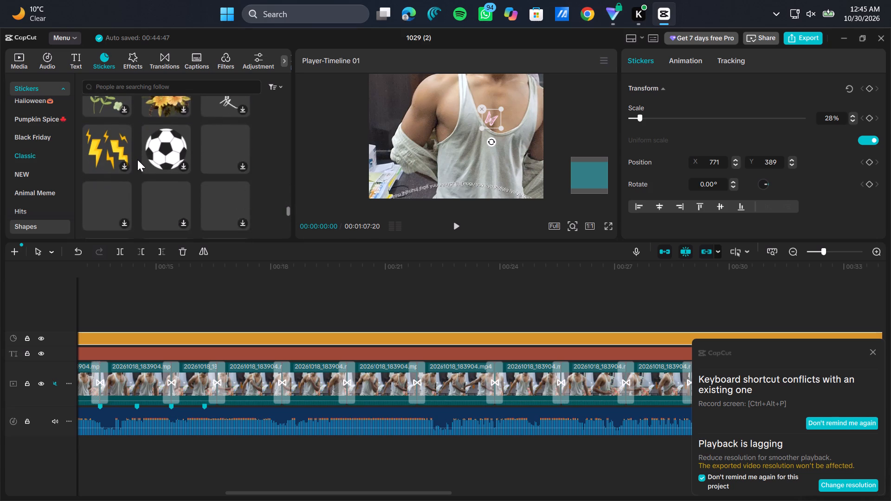
scroll(137, 160, down, 1)
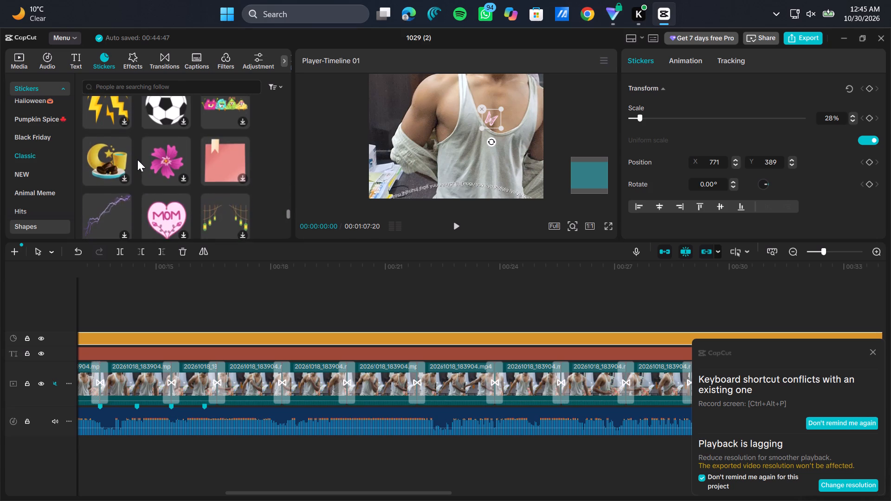
scroll(137, 160, down, 1)
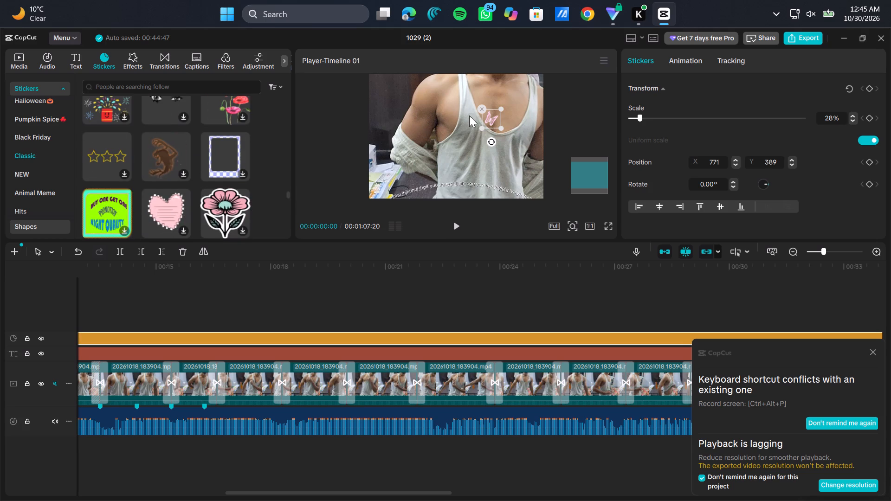
Move the butterfly sticker up to the upper chest at about X 854, Y 930 and shrink it to about 21% scale.
drag(494, 122, 514, 112)
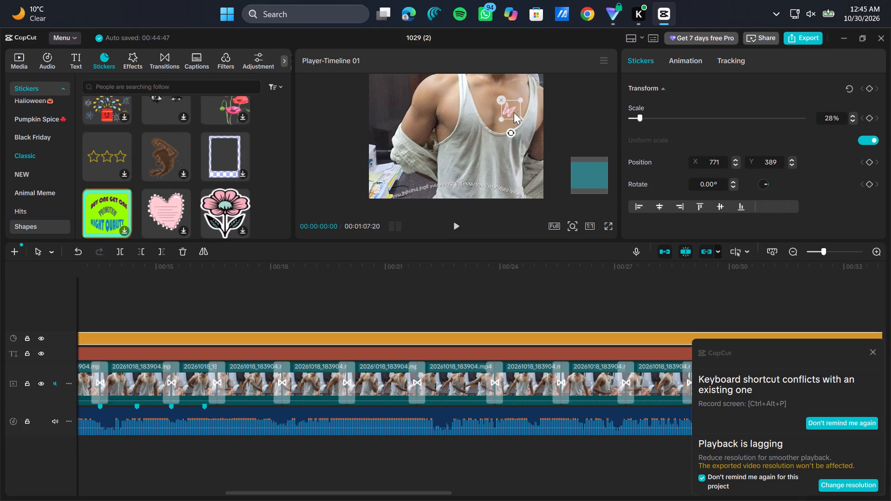
drag(514, 112, 449, 95)
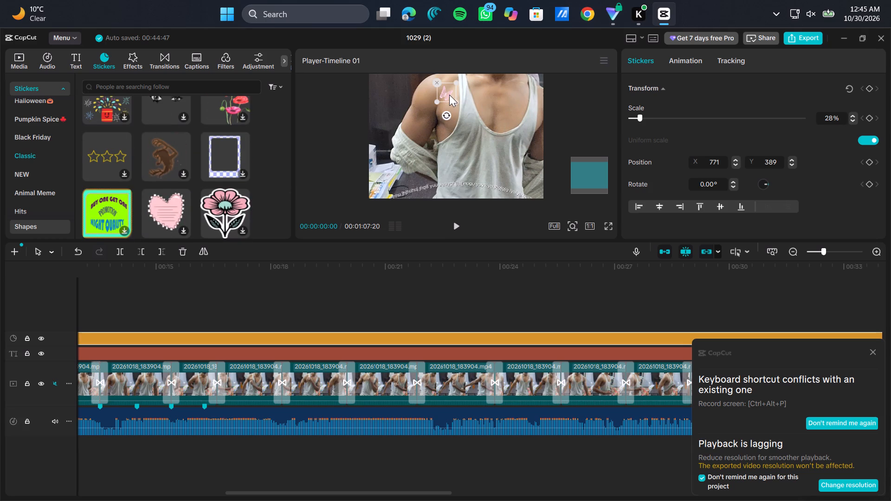
drag(449, 95, 498, 96)
drag(503, 102, 499, 102)
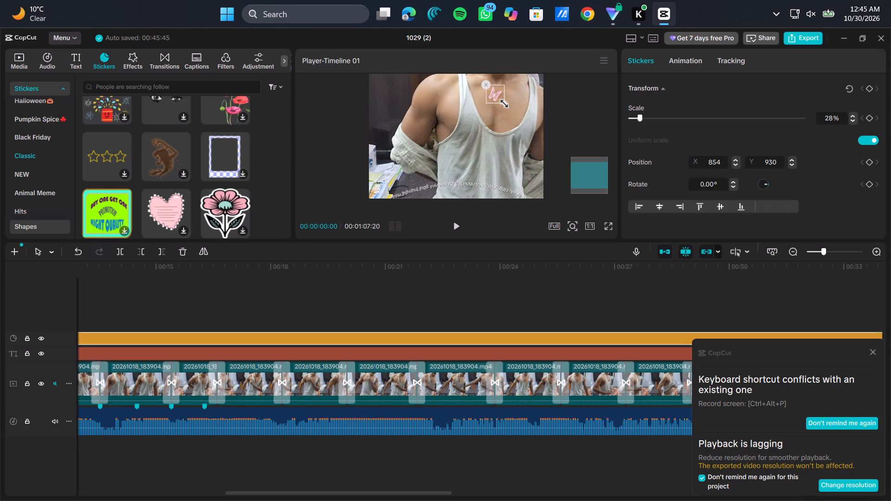
drag(499, 102, 495, 100)
click(501, 158)
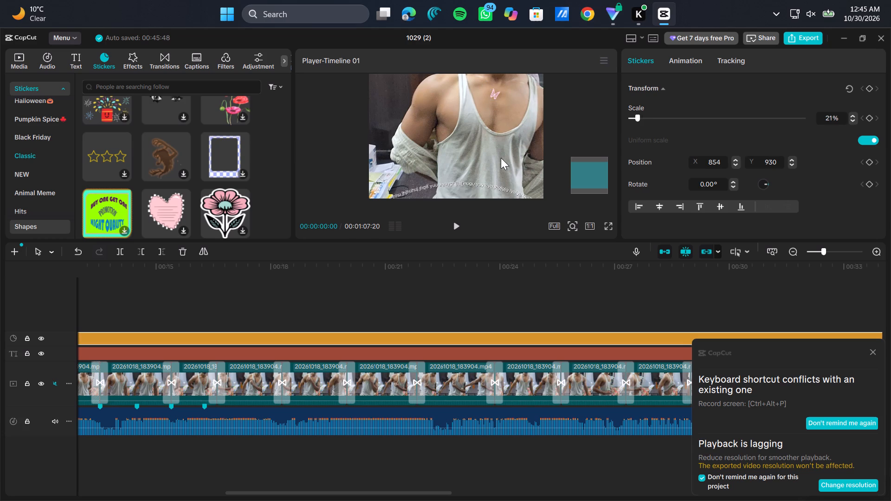
Play the video from 00:00:00:00 to check the butterfly sticker's placement over the clips.
ctrl+scroll(501, 158, down, 2)
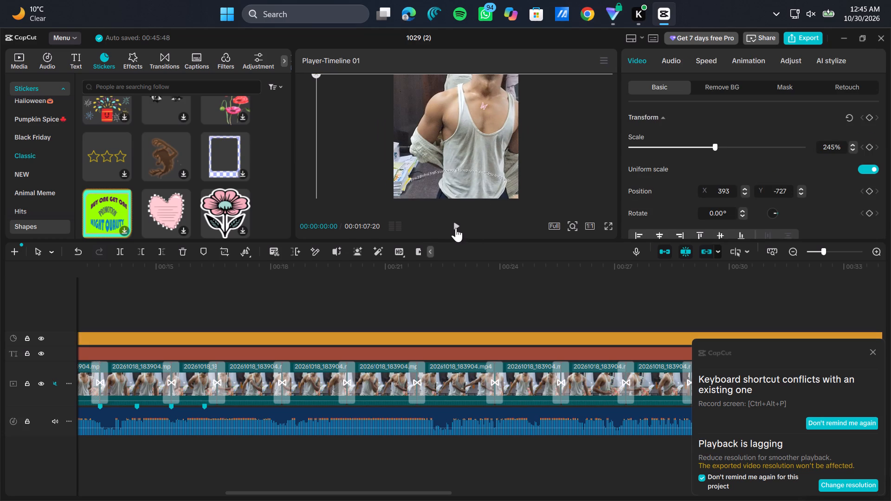
click(454, 230)
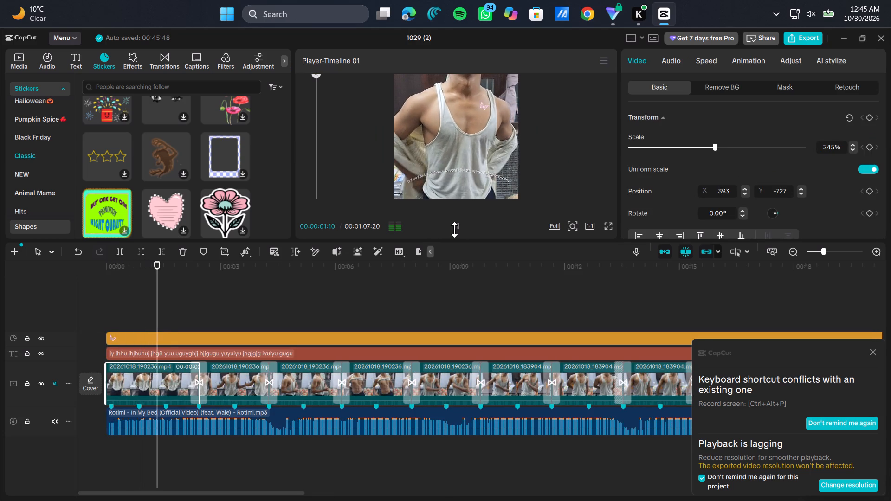
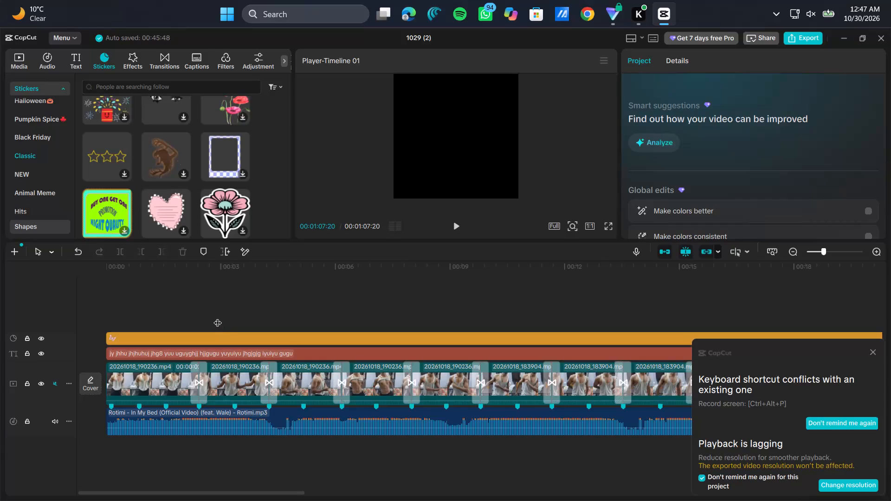
Return to the start of the timeline and preview the pink flower sticker in the Classic collection.
drag(218, 317, 77, 320)
scroll(233, 209, down, 1)
double_click(215, 118)
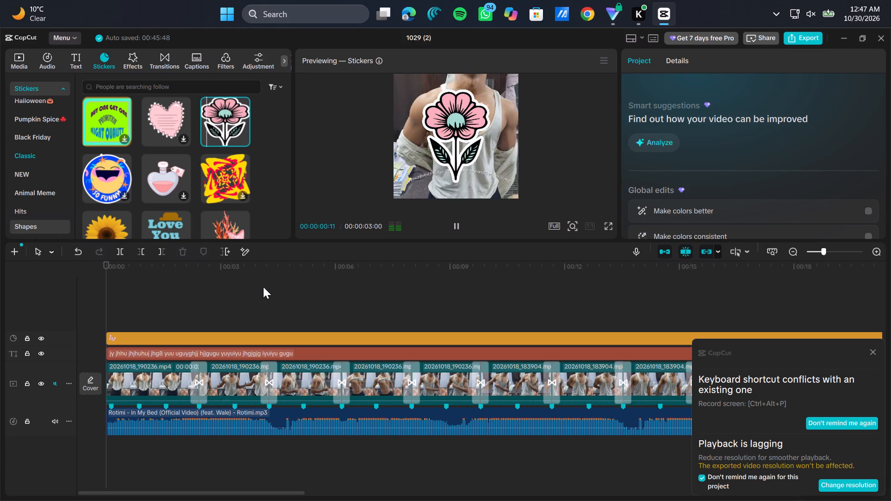
click(253, 173)
scroll(231, 202, down, 3)
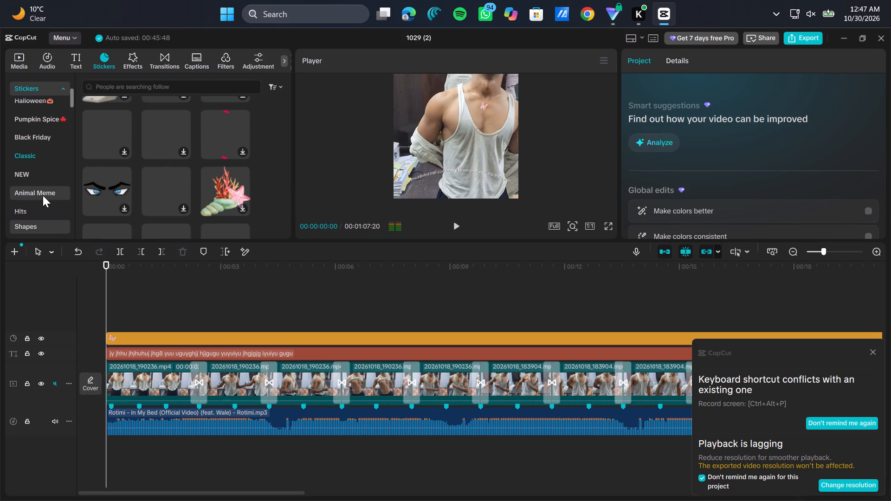
Add the Animal Meme sticker of the kitten with pink flowers at 00:00:00:00.
click(43, 195)
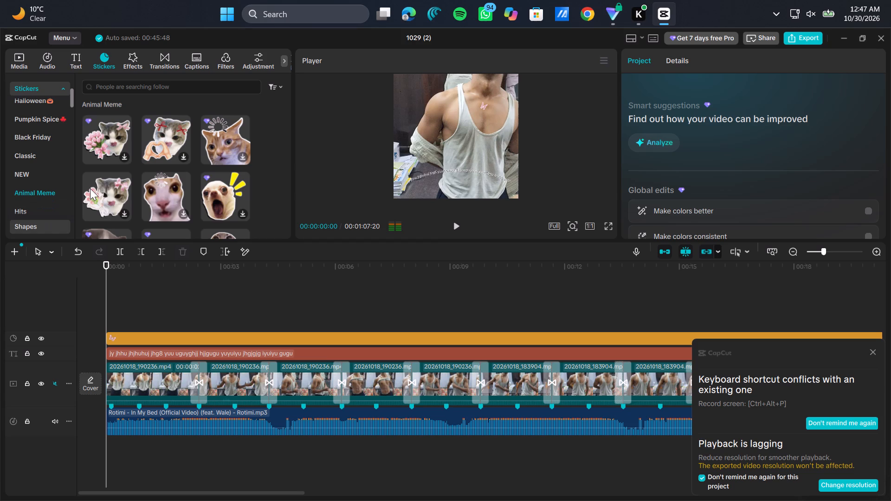
double_click(116, 194)
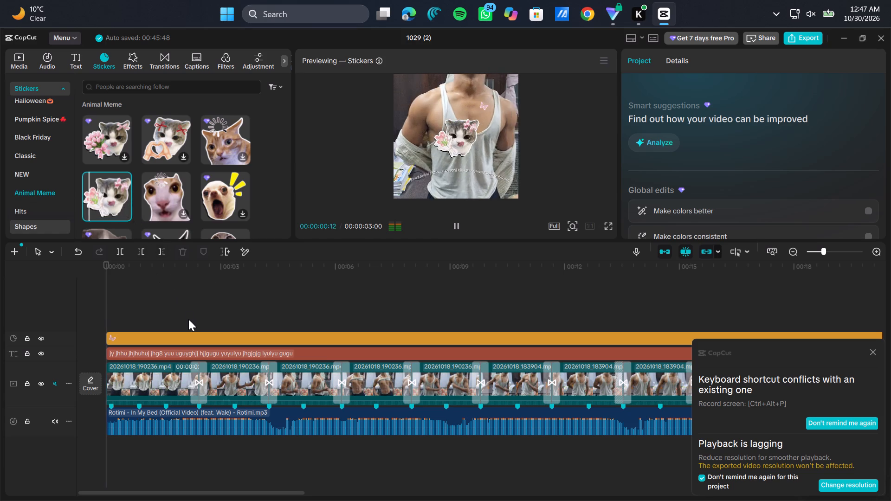
click(123, 212)
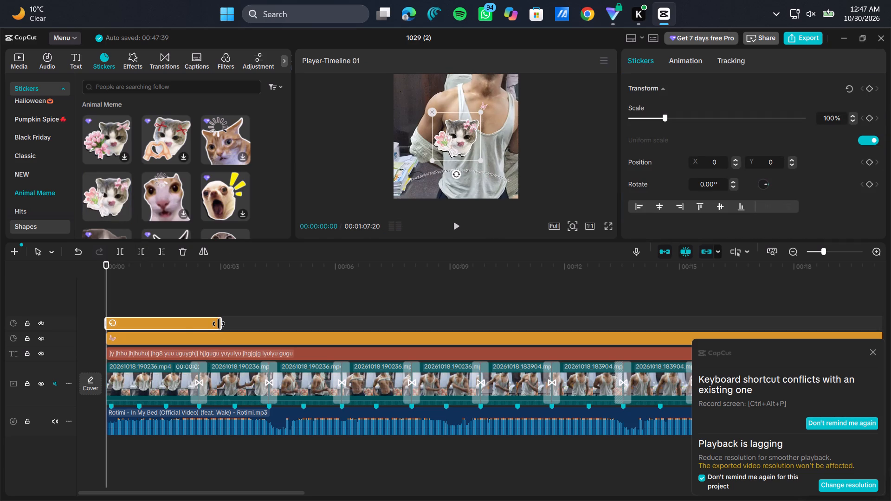
Extend the kitten sticker's duration to the end of the last video clip, matching the butterfly sticker and text.
drag(219, 321, 752, 353)
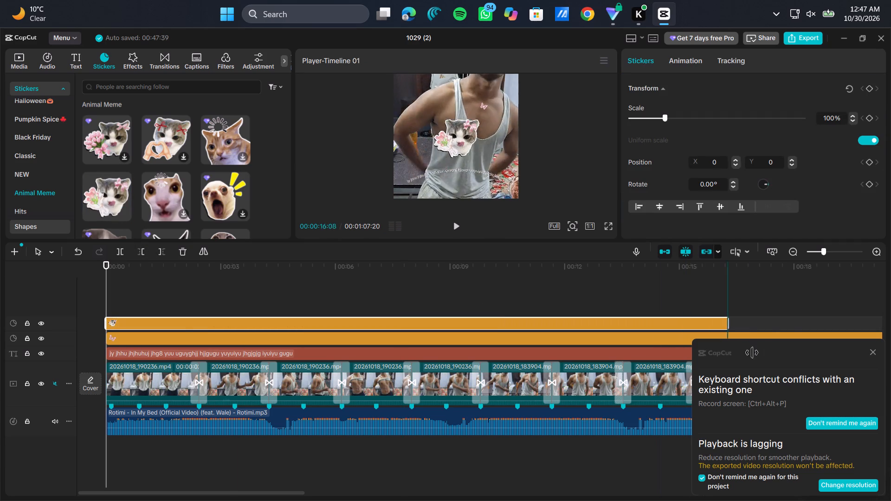
drag(752, 353, 890, 362)
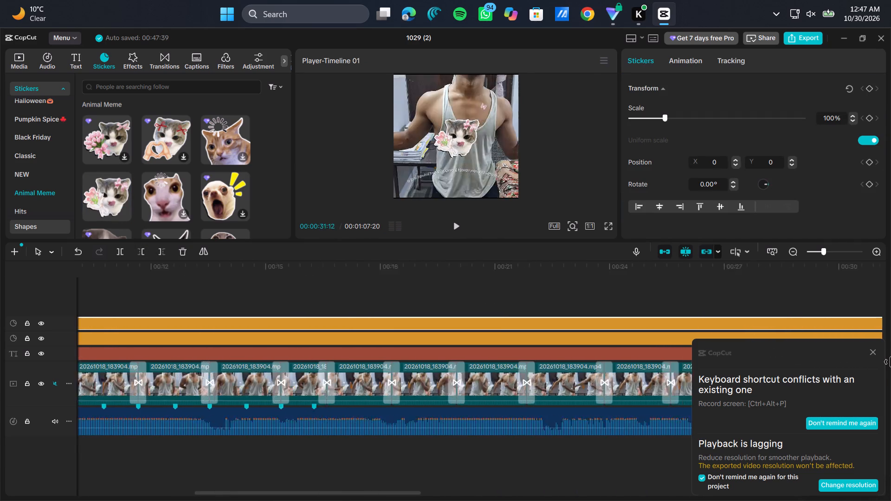
drag(890, 362, 0, 261)
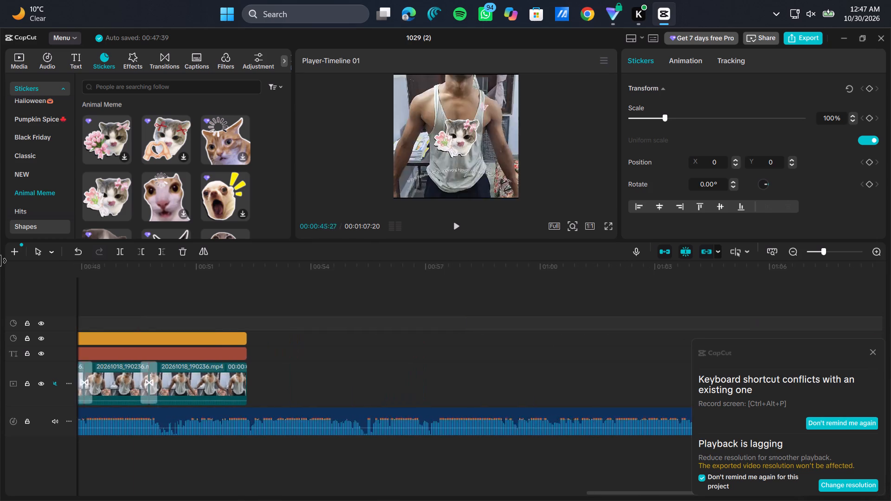
drag(0, 261, 356, 304)
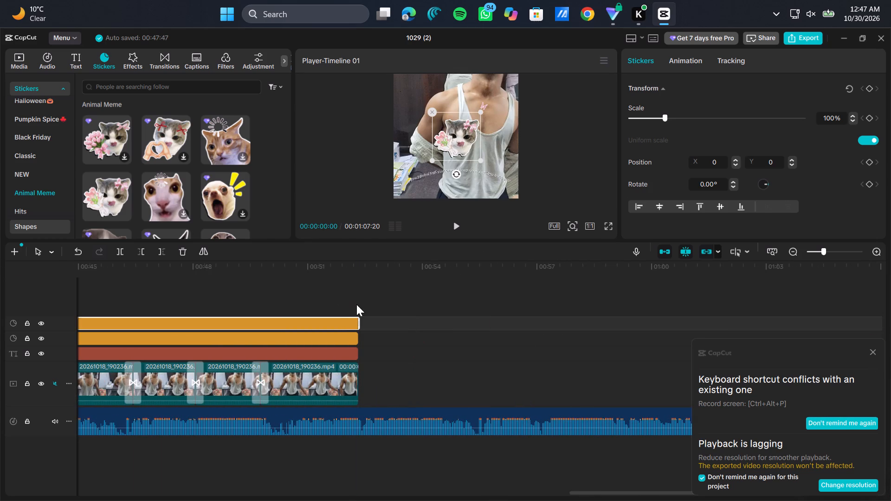
Shrink the kitten sticker to about 51% scale and move it to the frame's lower-left corner at about X -1419, Y -1401.
drag(479, 161, 452, 145)
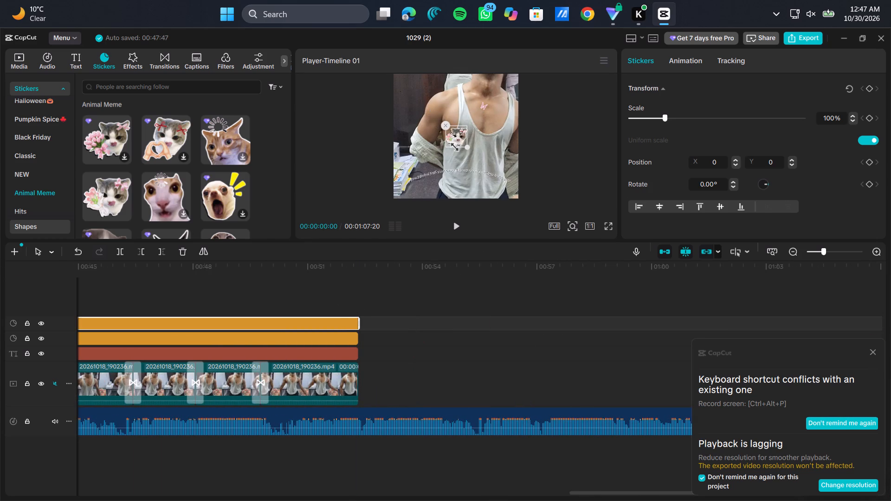
drag(452, 145, 460, 145)
drag(458, 137, 418, 184)
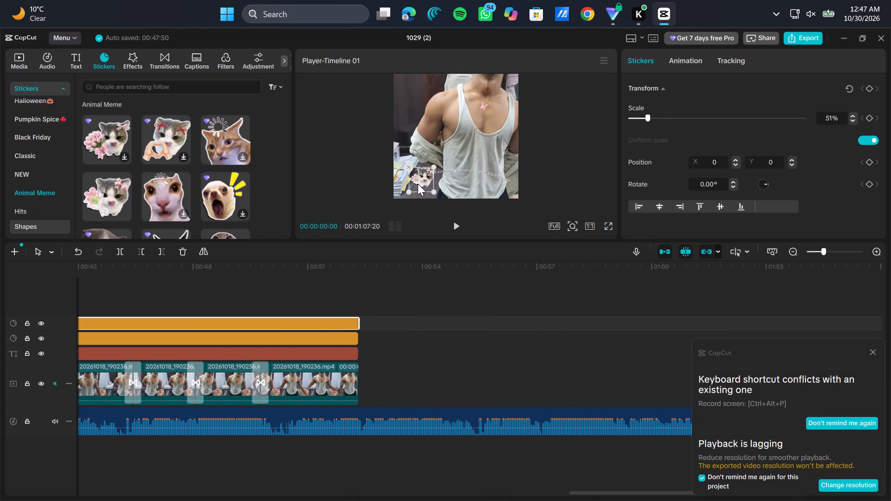
drag(418, 184, 412, 182)
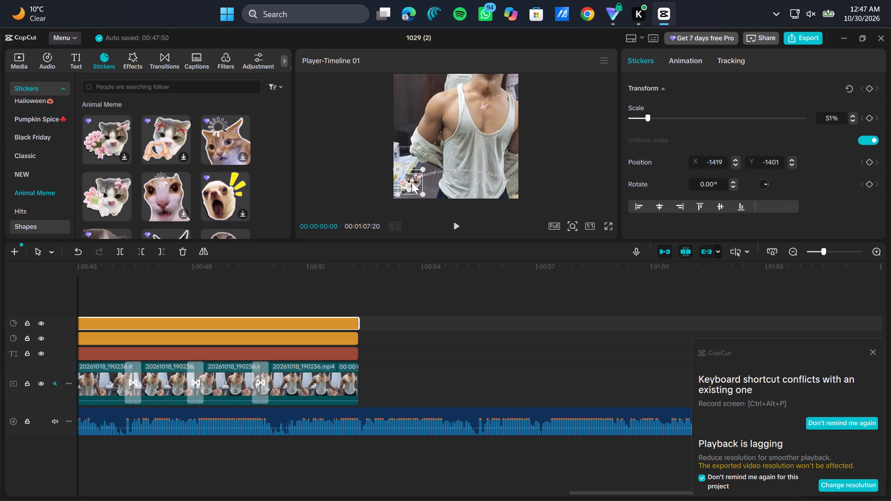
Play the video from 00:00:00:00 to check the kitten sticker's placement over the clips.
click(341, 296)
drag(341, 296, 297, 304)
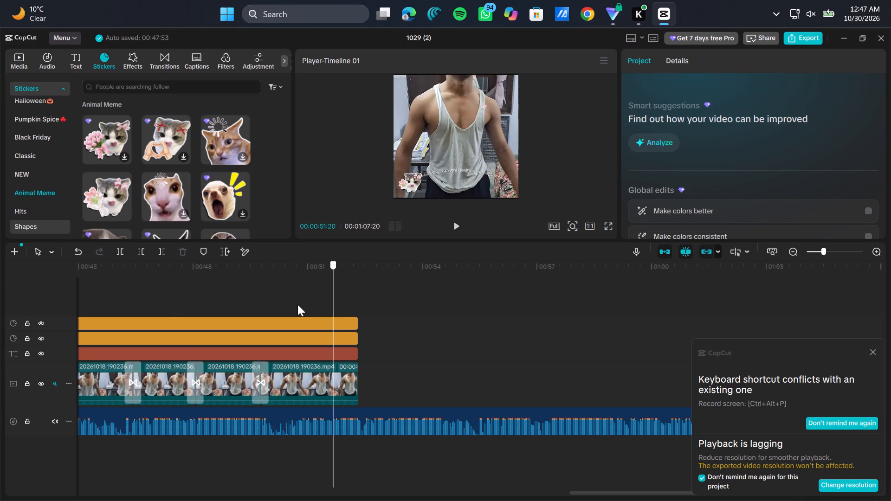
drag(297, 304, 0, 390)
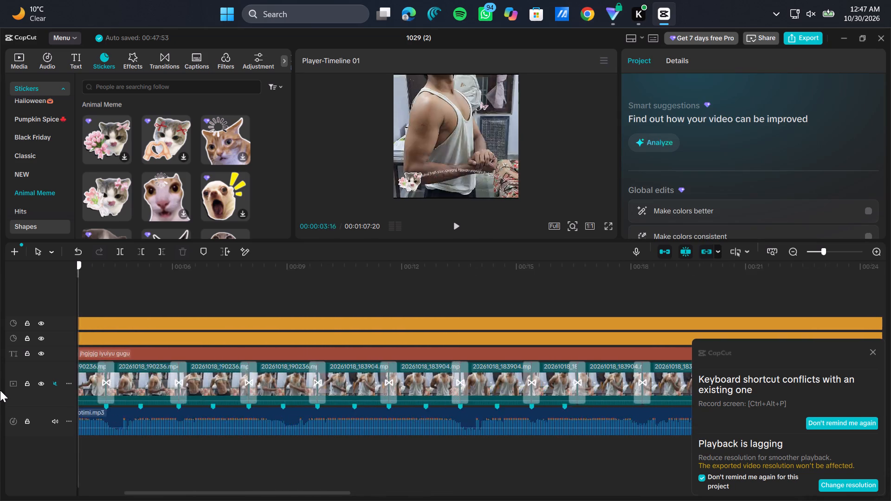
drag(0, 390, 0, 385)
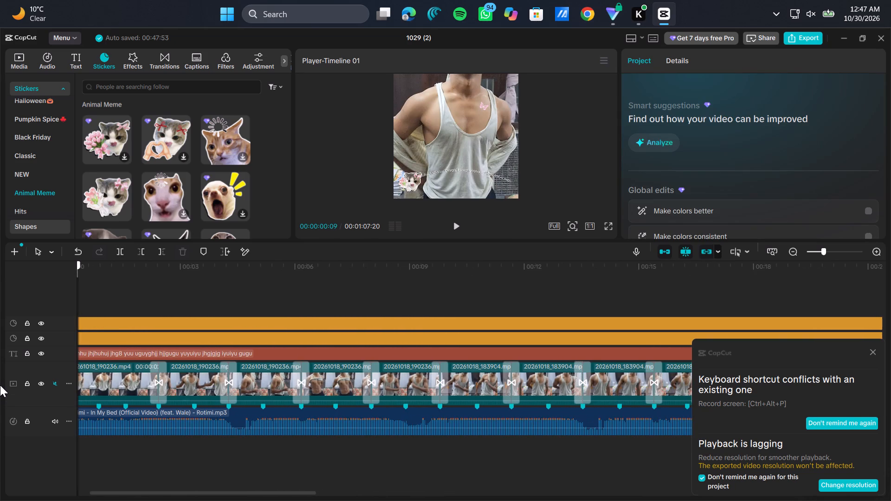
drag(0, 385, 2, 381)
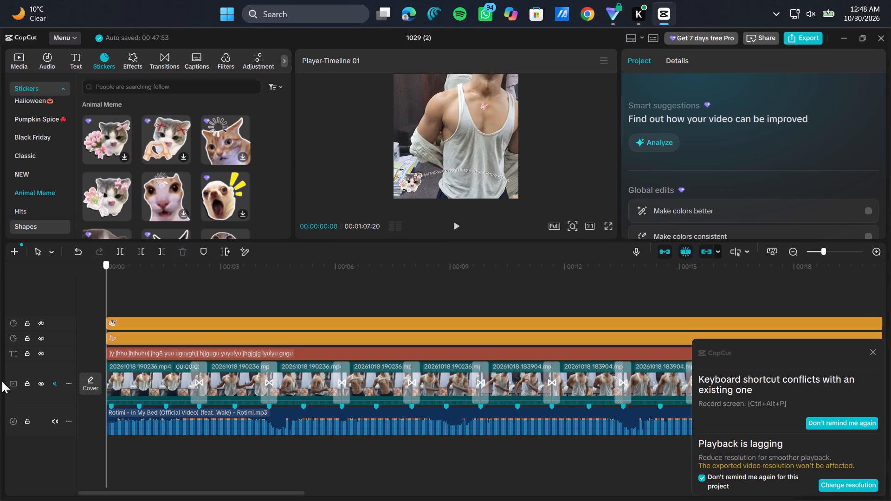
drag(2, 381, 2, 381)
drag(2, 381, 5, 382)
click(453, 221)
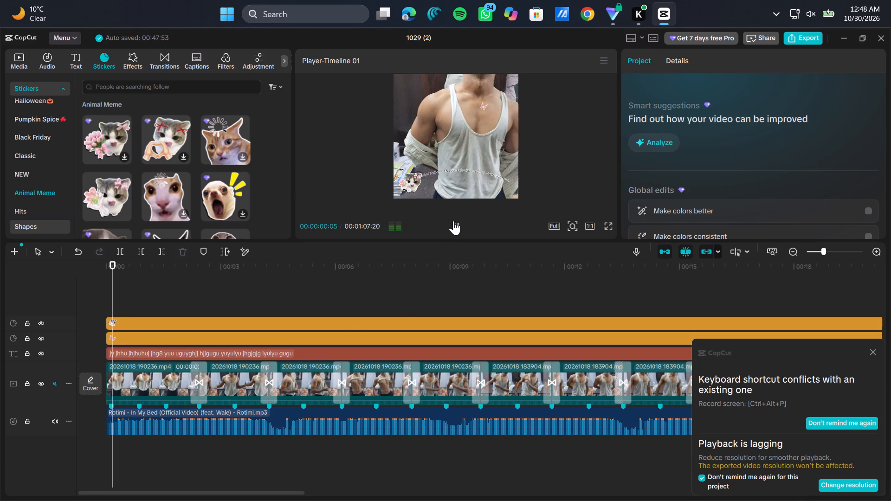
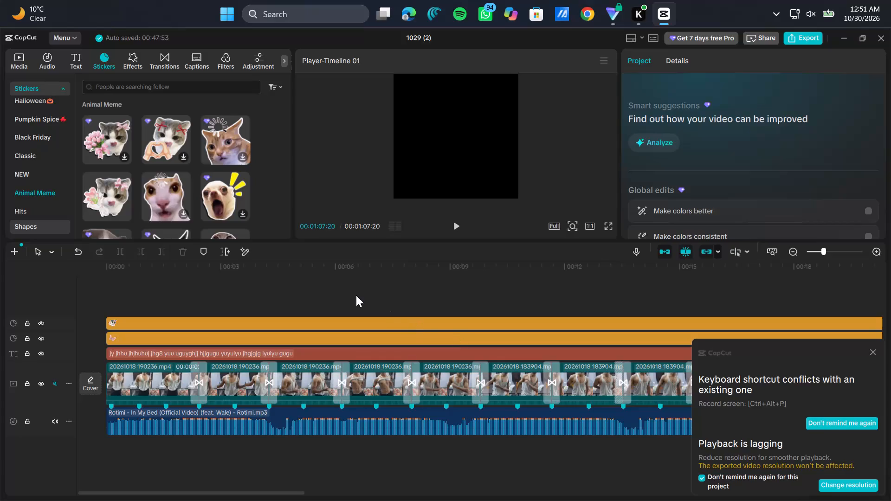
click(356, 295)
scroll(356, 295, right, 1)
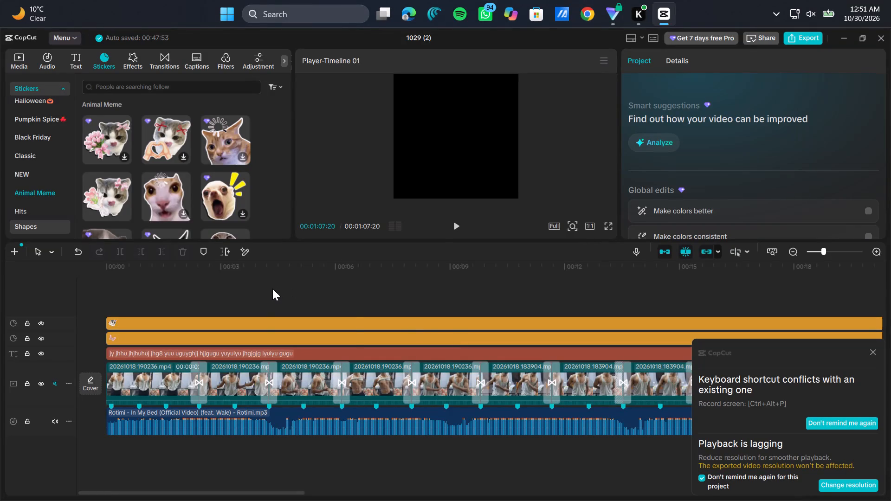
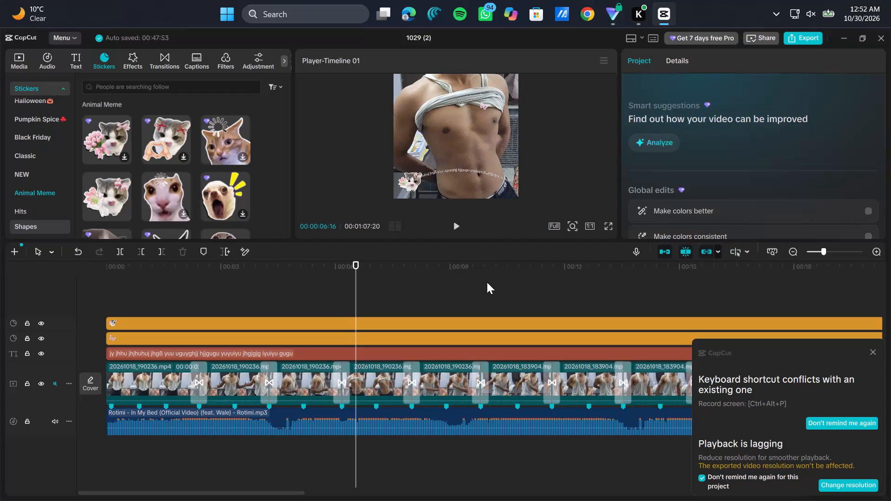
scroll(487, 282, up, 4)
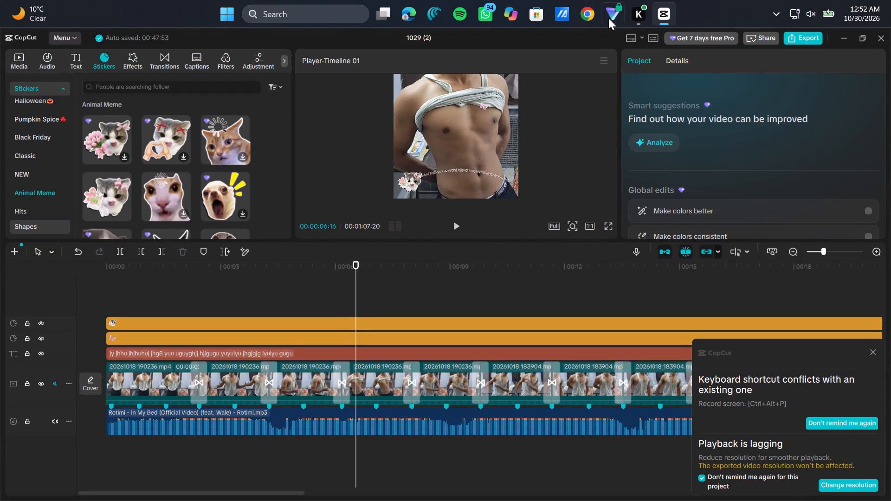
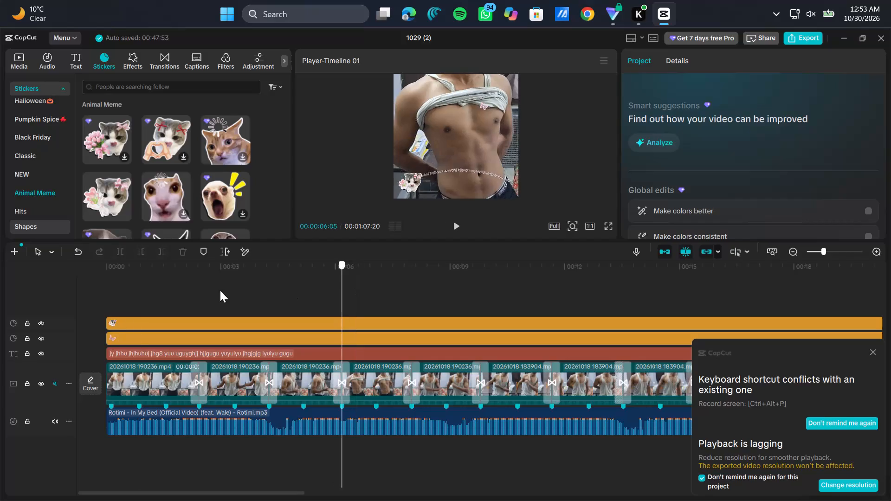
Play the video from the start to review the stickers over the clips, and dismiss the shortcut-conflict and playback-lagging notification.
click(458, 225)
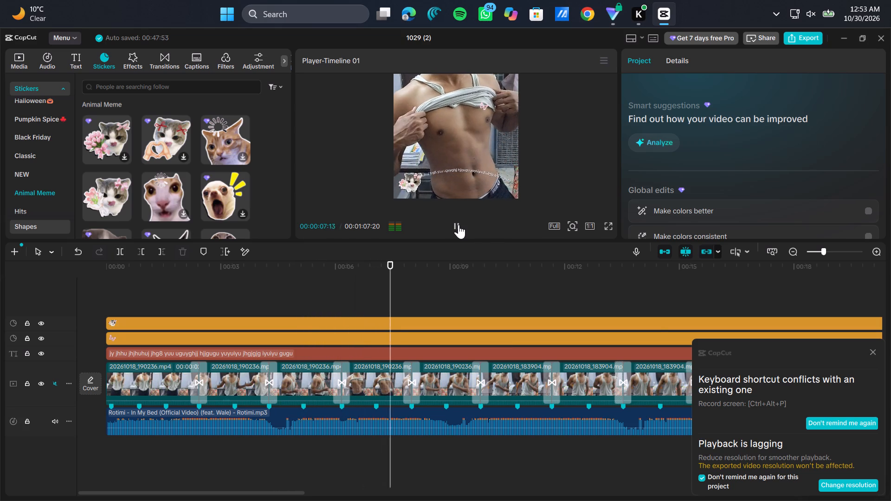
click(875, 346)
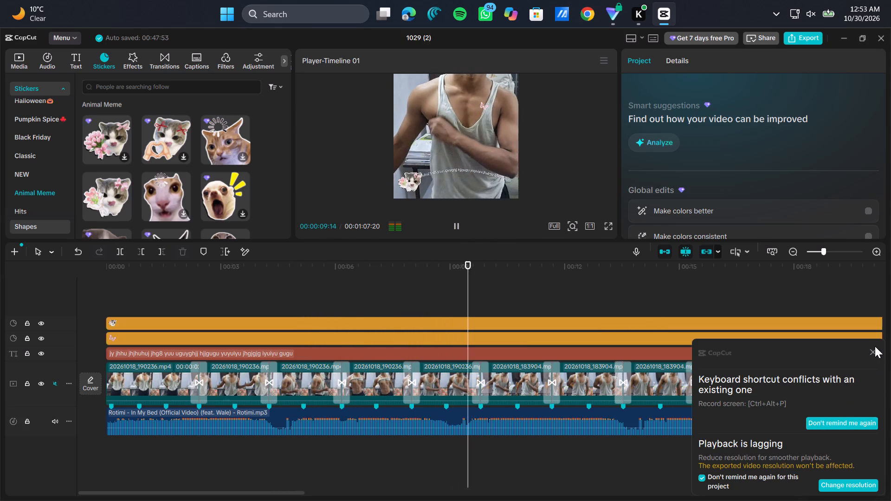
click(874, 348)
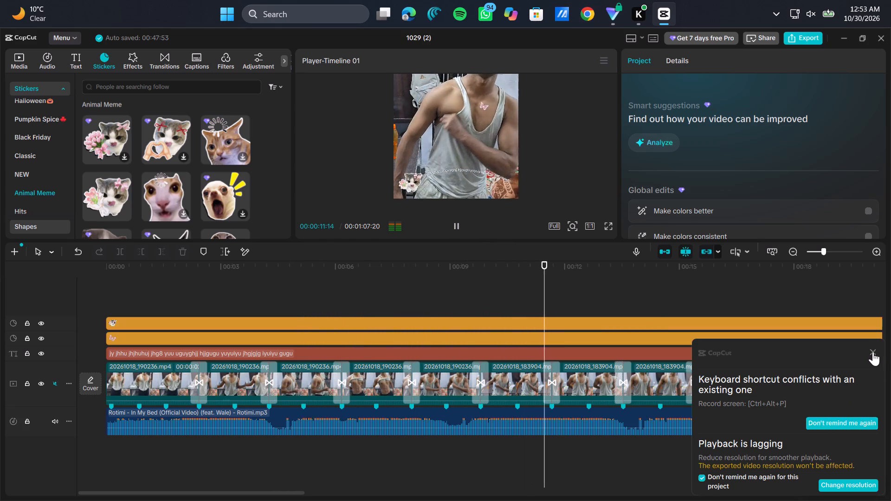
click(873, 352)
ctrl+scroll(362, 334, down, 18)
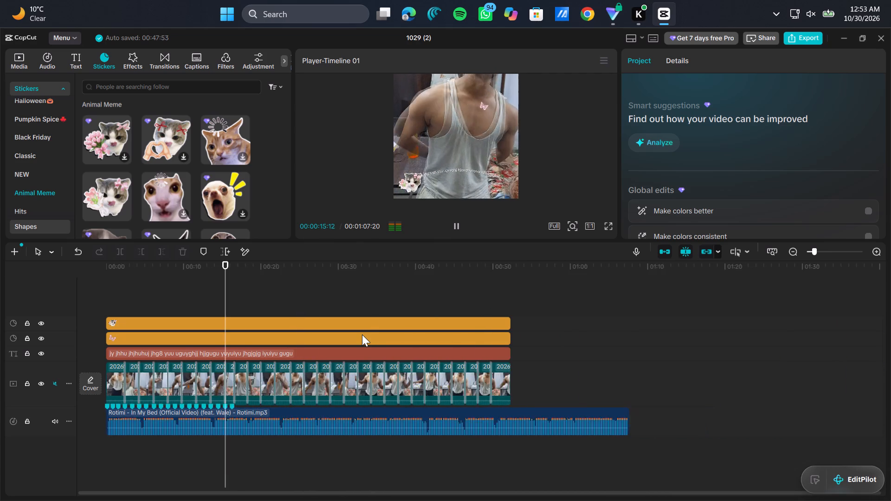
ctrl+scroll(362, 334, down, 2)
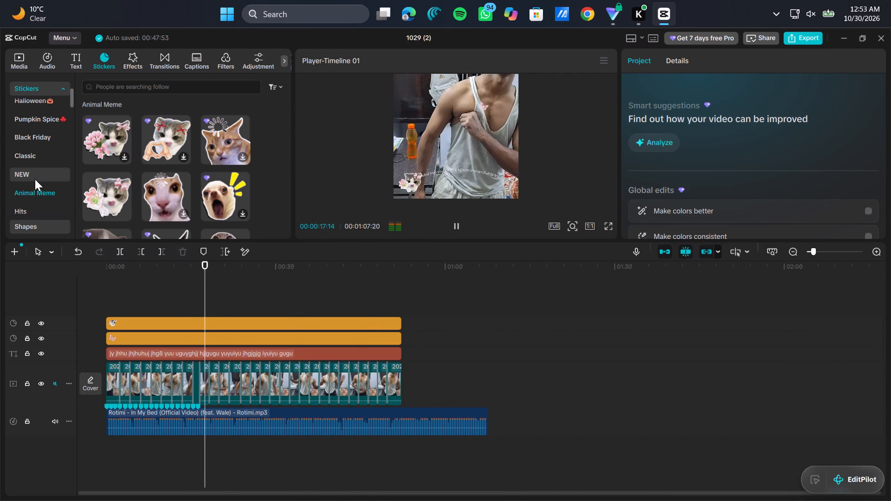
Add the yellow flower sticker from the Hits category as a new layer near the end of the clip sequence.
scroll(35, 179, down, 1)
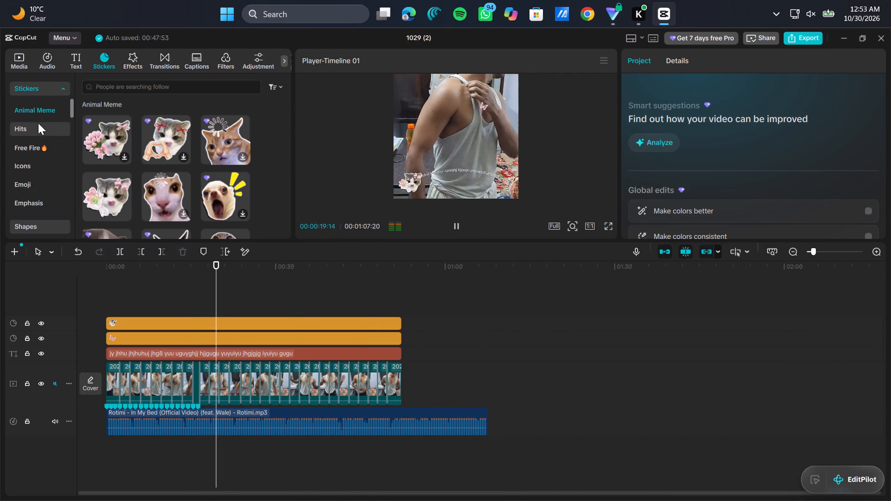
click(36, 123)
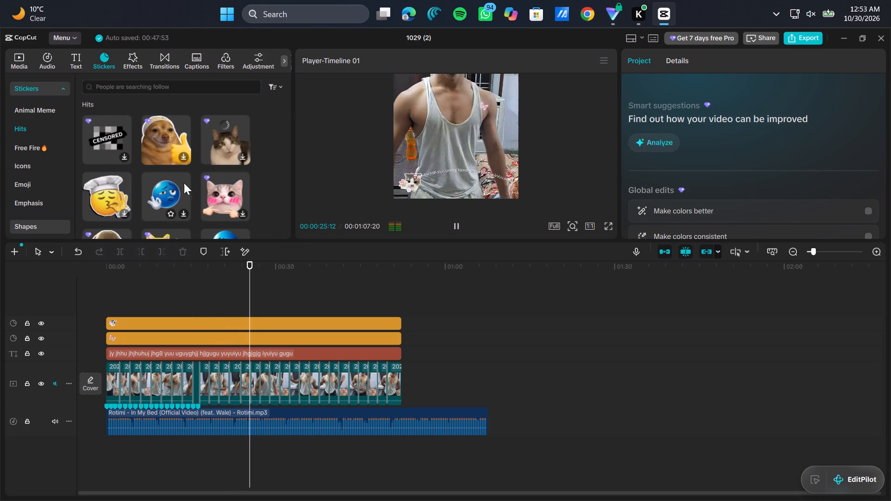
scroll(210, 207, down, 1)
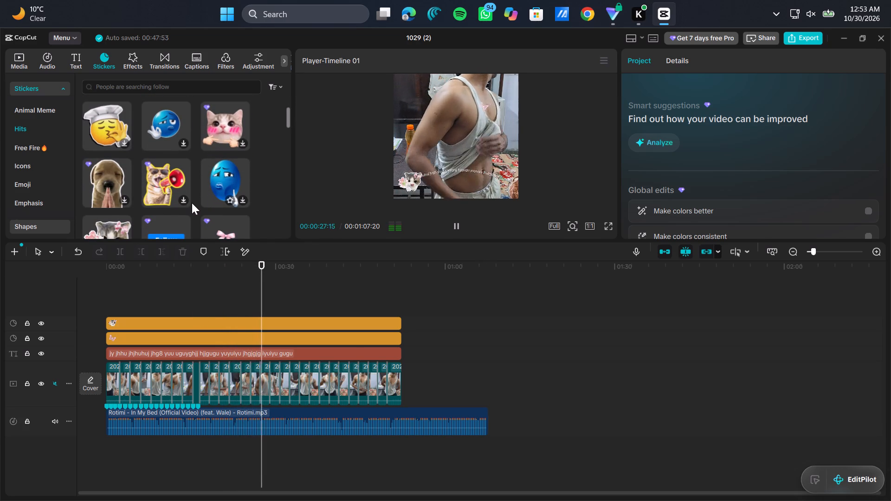
scroll(180, 202, down, 2)
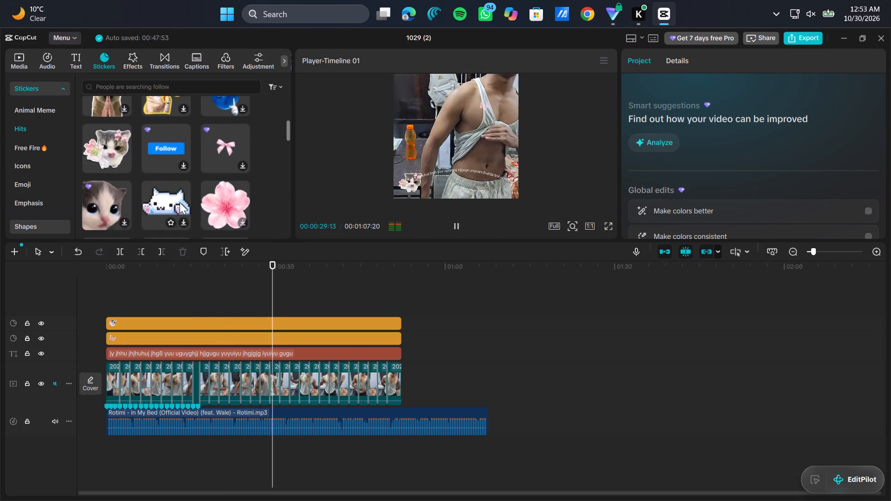
scroll(180, 202, down, 2)
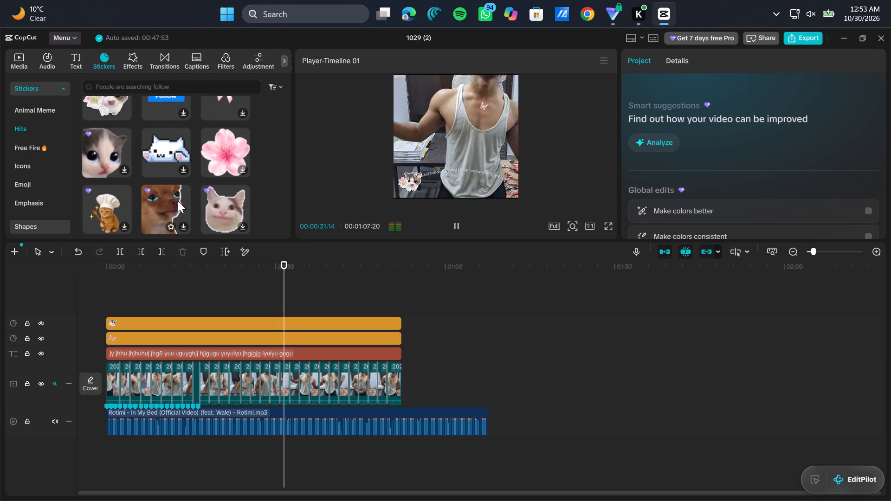
scroll(178, 201, down, 1)
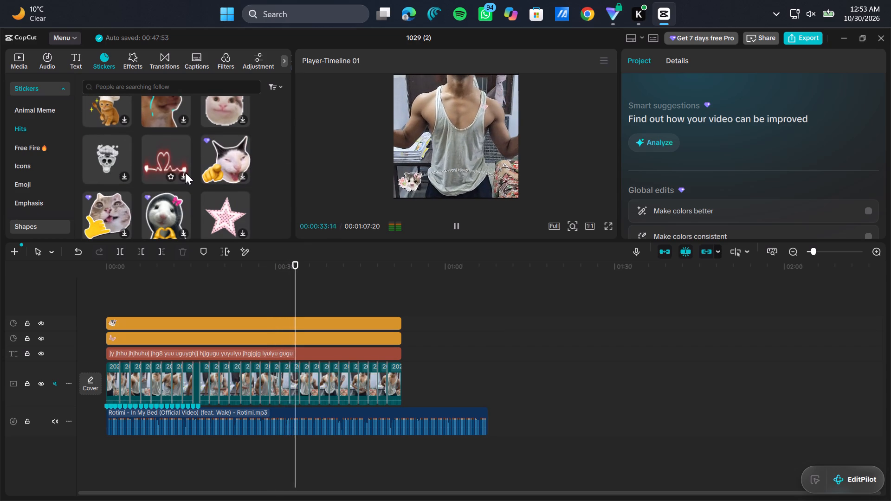
scroll(185, 173, down, 1)
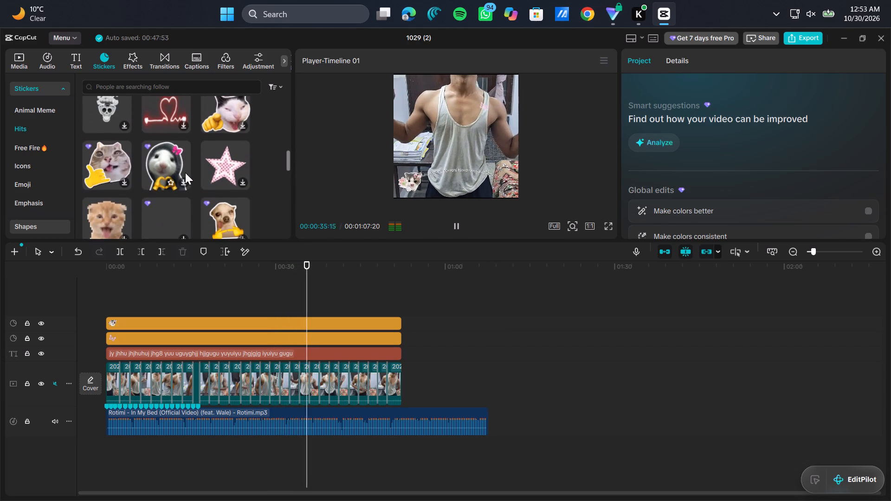
scroll(185, 173, down, 2)
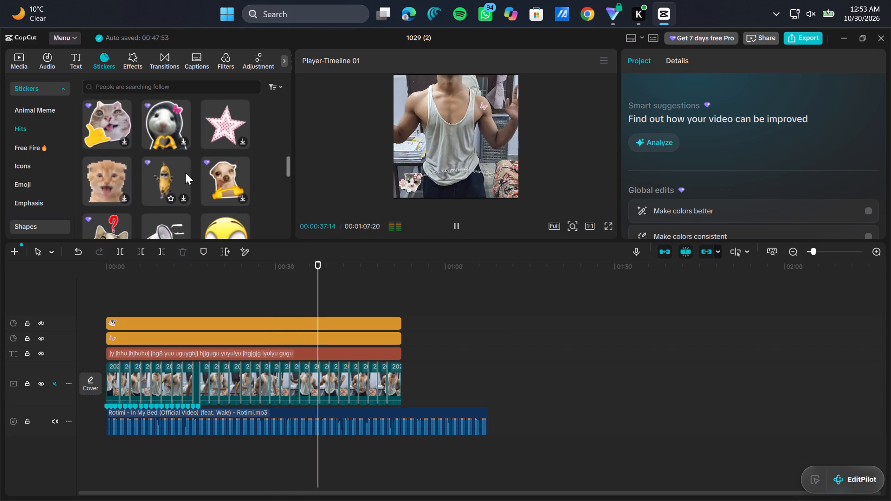
scroll(185, 173, down, 3)
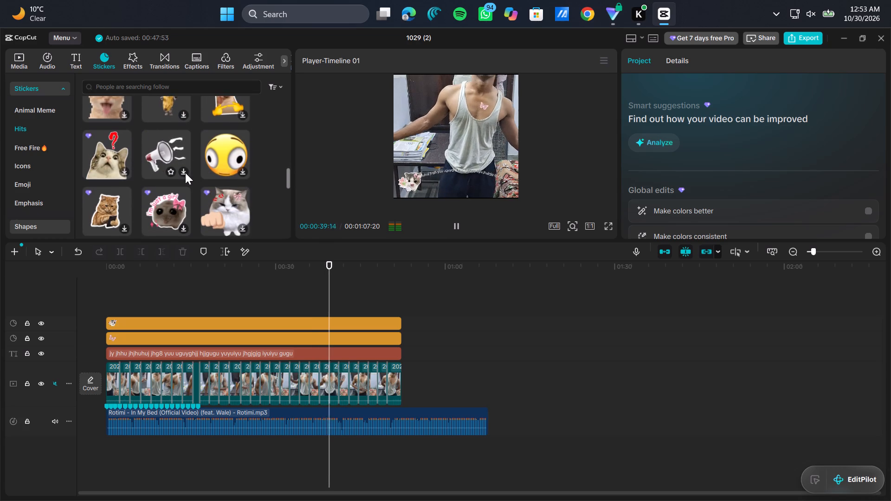
scroll(185, 173, down, 1)
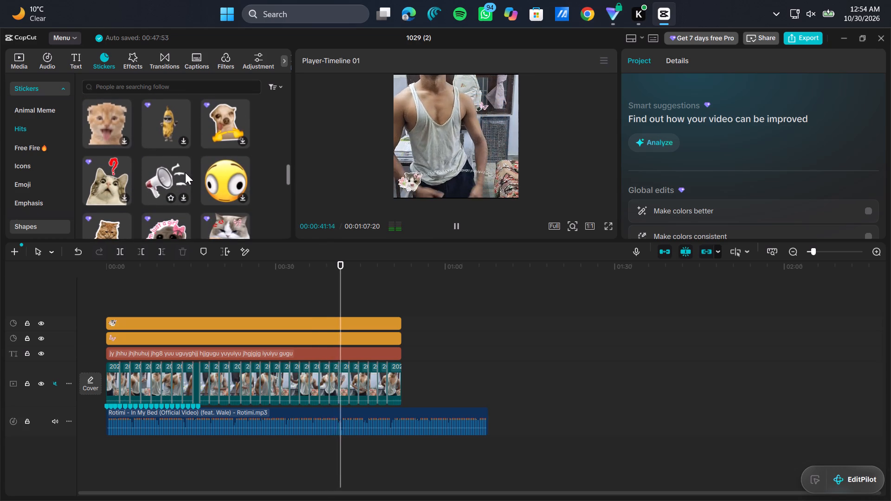
scroll(185, 173, down, 1)
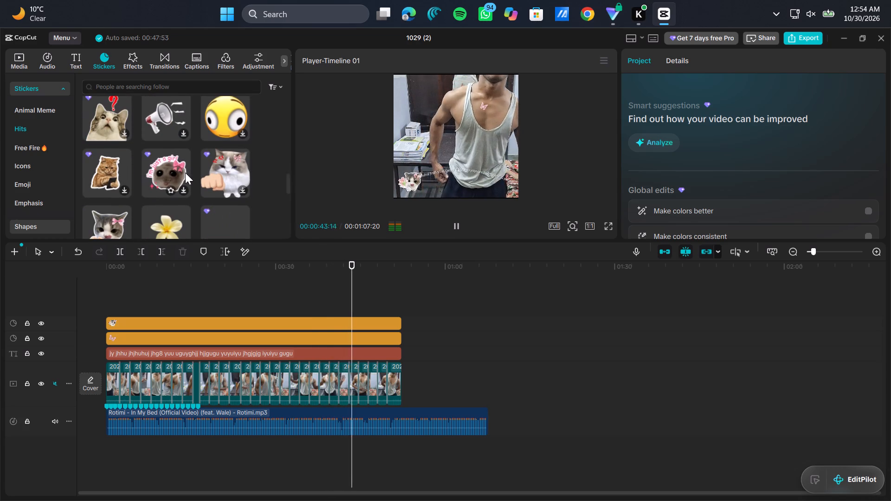
scroll(185, 173, down, 2)
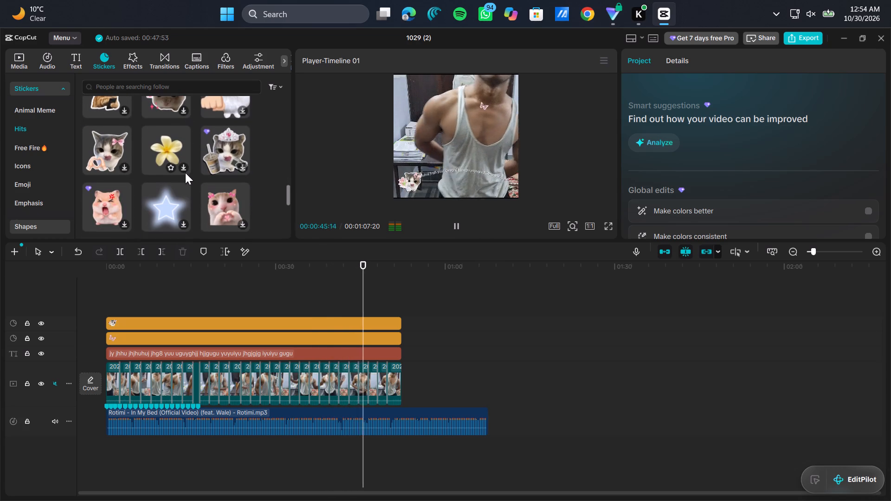
scroll(185, 173, down, 1)
click(183, 166)
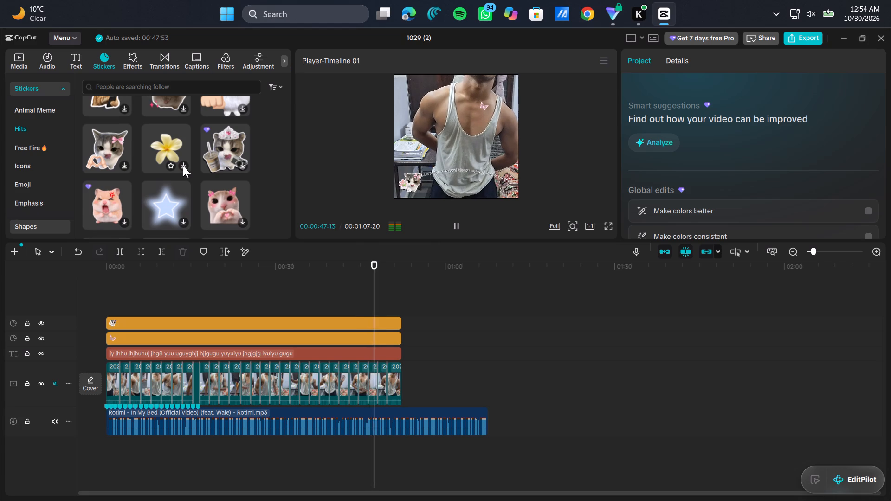
double_click(166, 146)
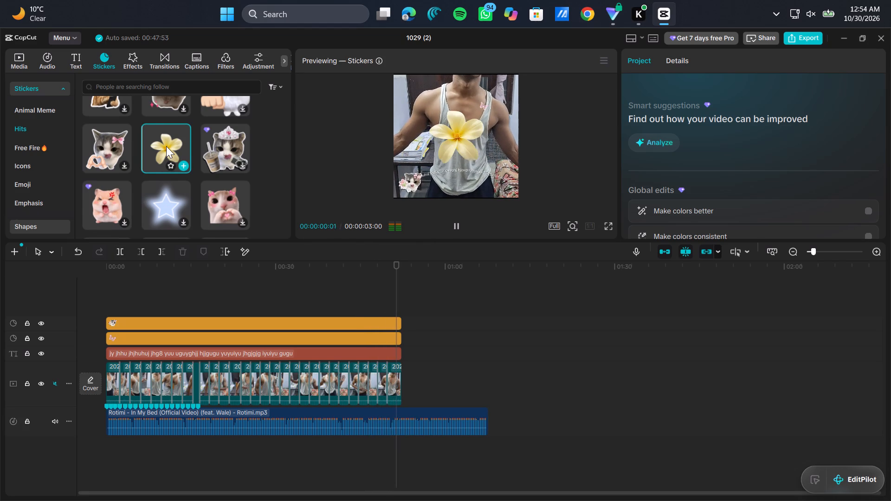
click(184, 165)
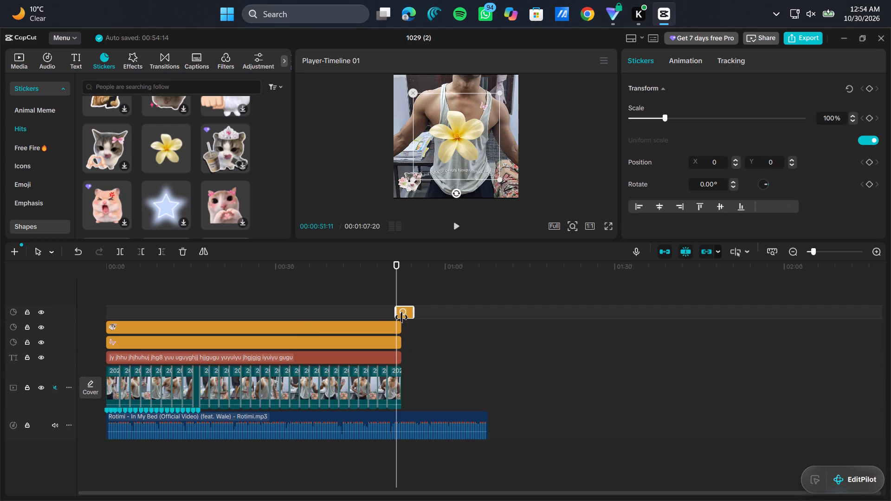
Stretch the flower sticker across the full clip sequence, from 00:00 to the end of the last video clip.
drag(394, 314, 231, 334)
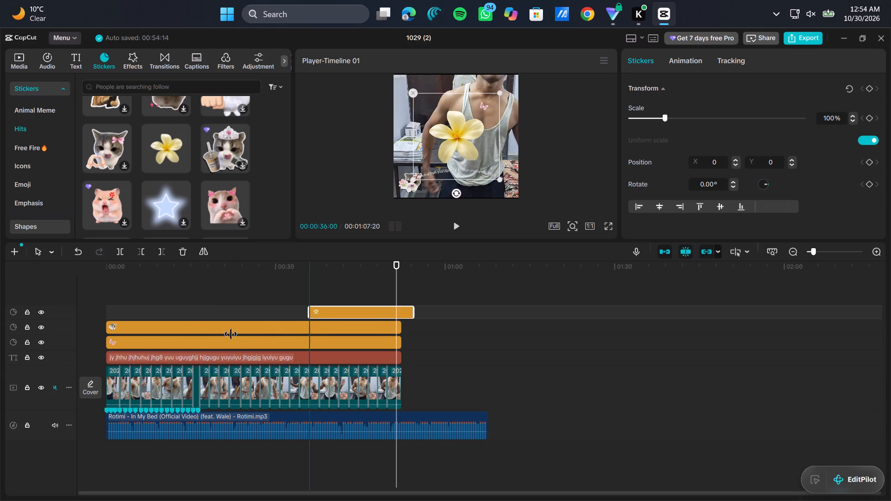
drag(231, 334, 96, 335)
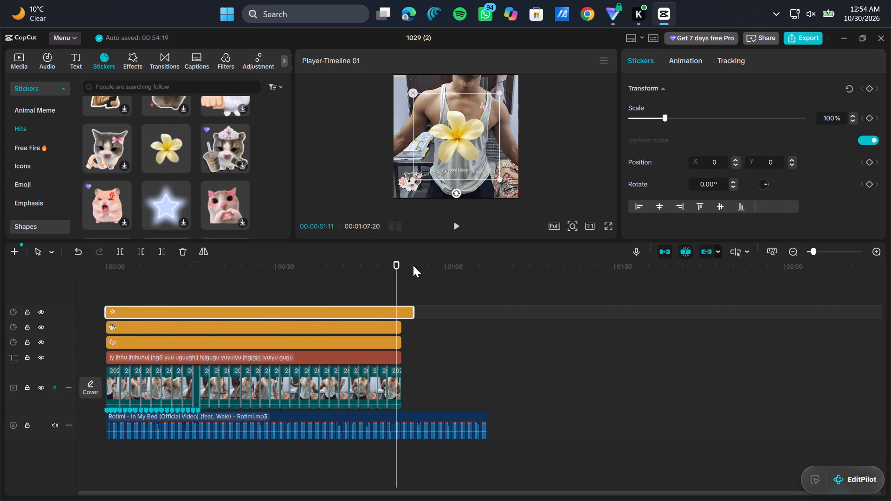
drag(413, 308, 387, 311)
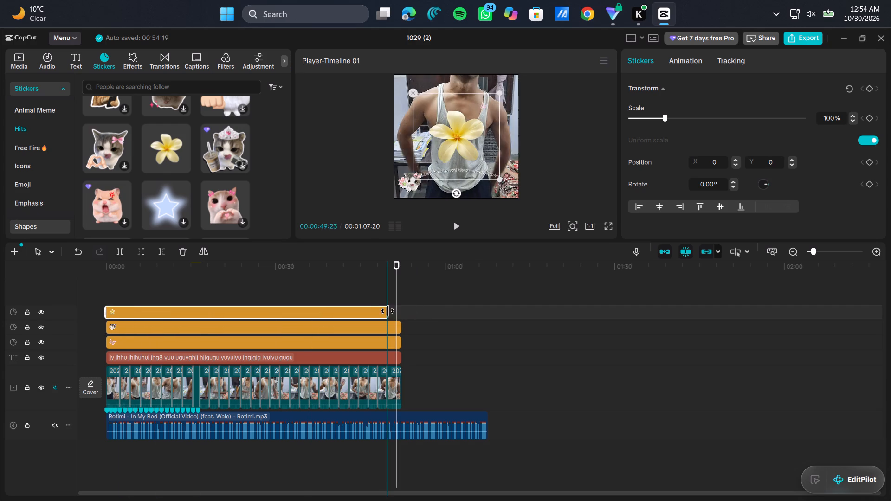
drag(387, 311, 401, 311)
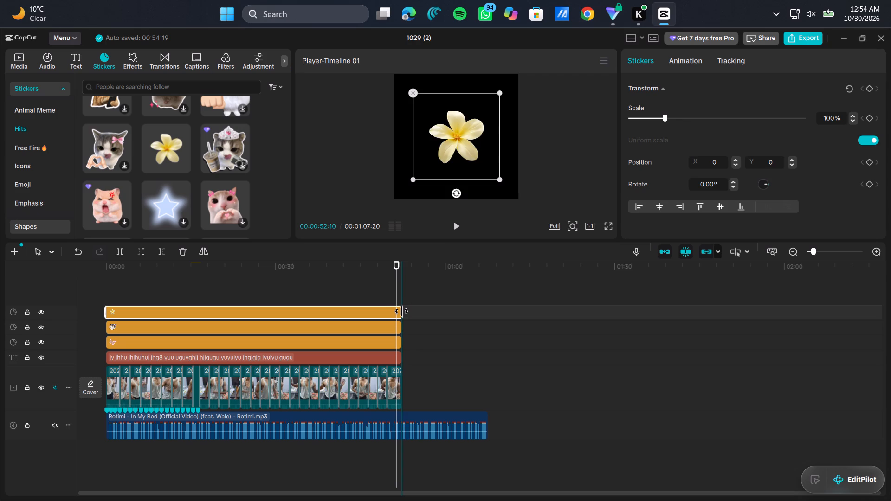
drag(401, 311, 401, 312)
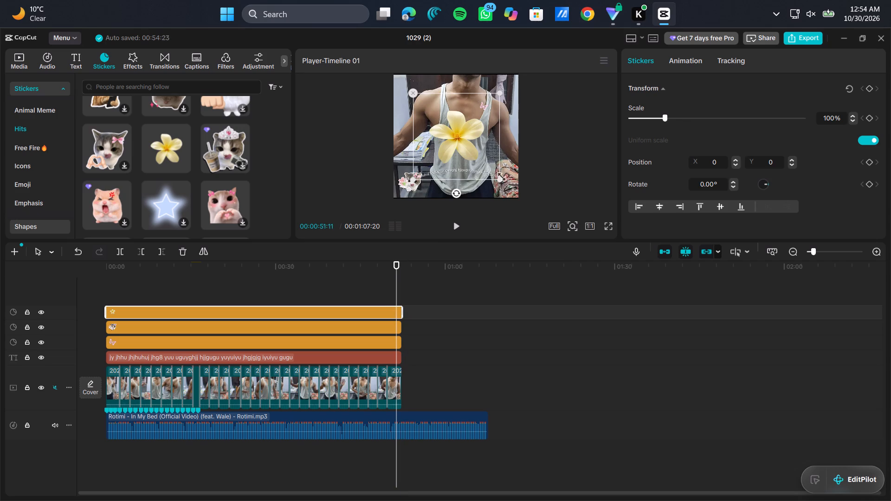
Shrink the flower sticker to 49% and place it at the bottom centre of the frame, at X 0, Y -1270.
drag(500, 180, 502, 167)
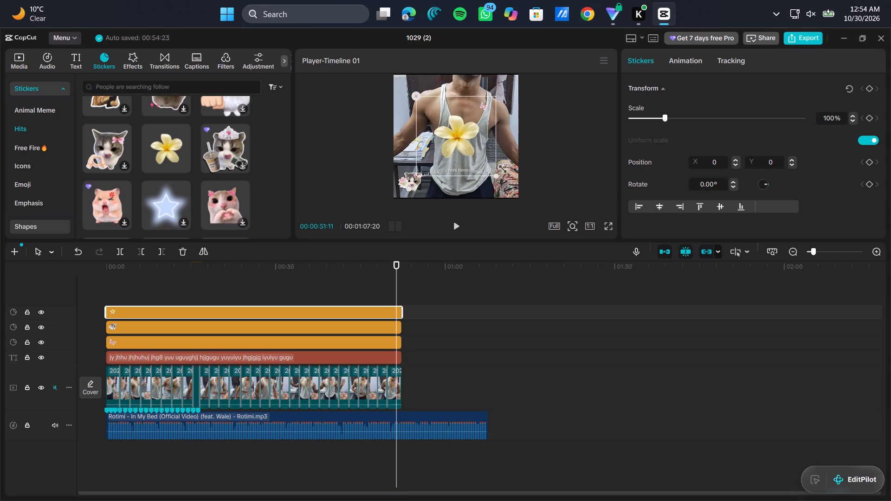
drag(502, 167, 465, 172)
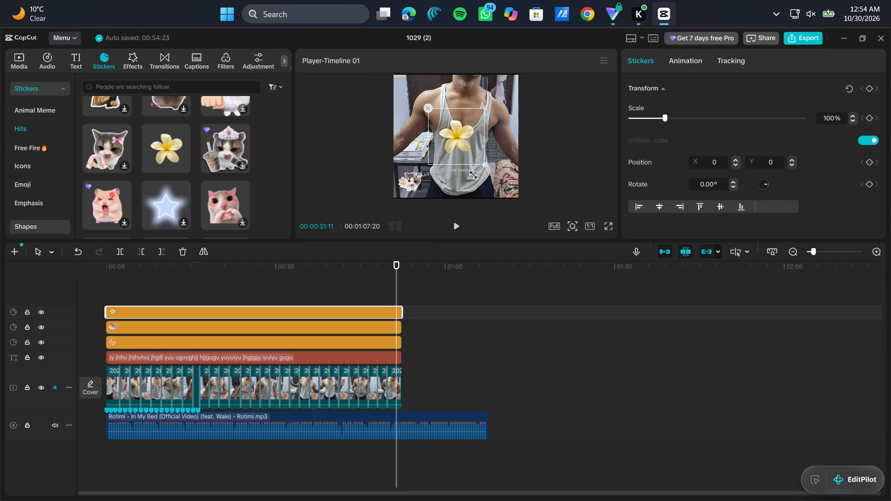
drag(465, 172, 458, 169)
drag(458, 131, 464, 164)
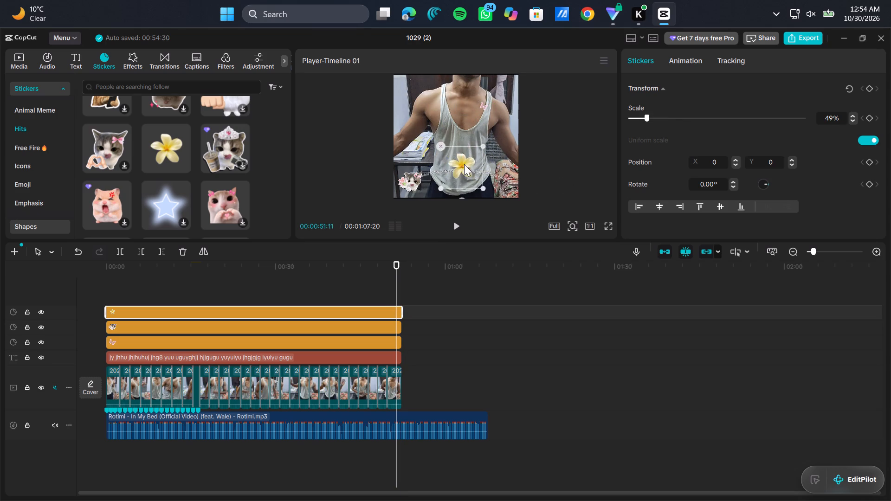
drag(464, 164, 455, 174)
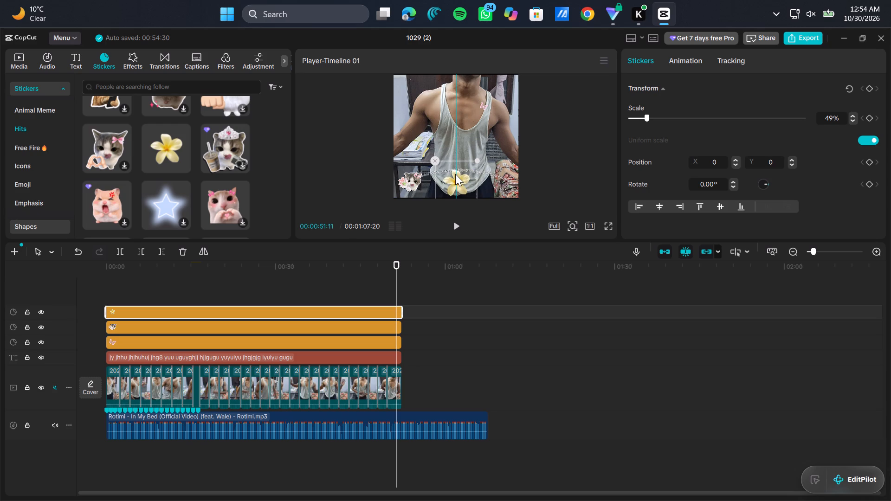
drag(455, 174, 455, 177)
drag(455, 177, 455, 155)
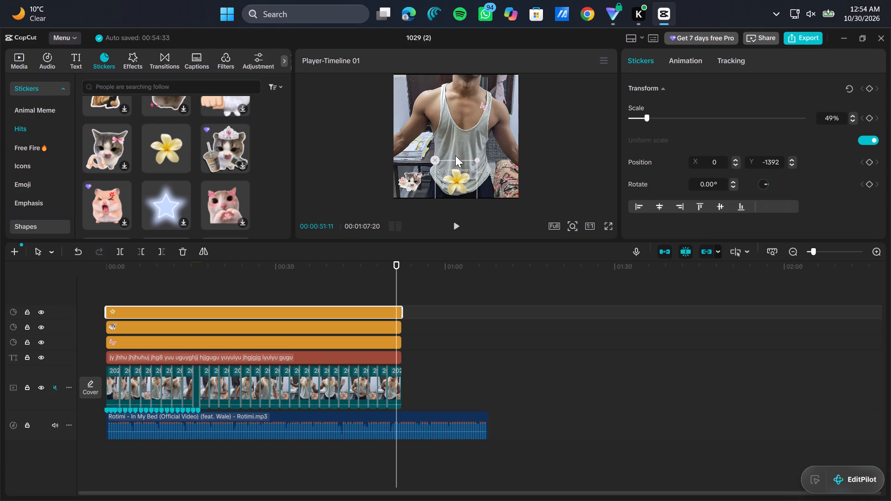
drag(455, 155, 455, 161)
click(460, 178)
Move the flower sticker onto the upper chest at X 250, Y 782 and scale it down to 20%.
drag(462, 176, 468, 99)
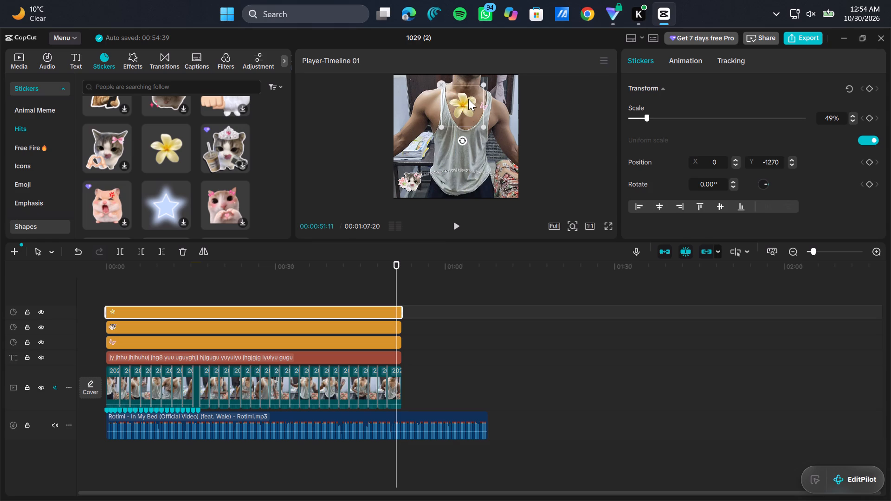
drag(468, 99, 470, 109)
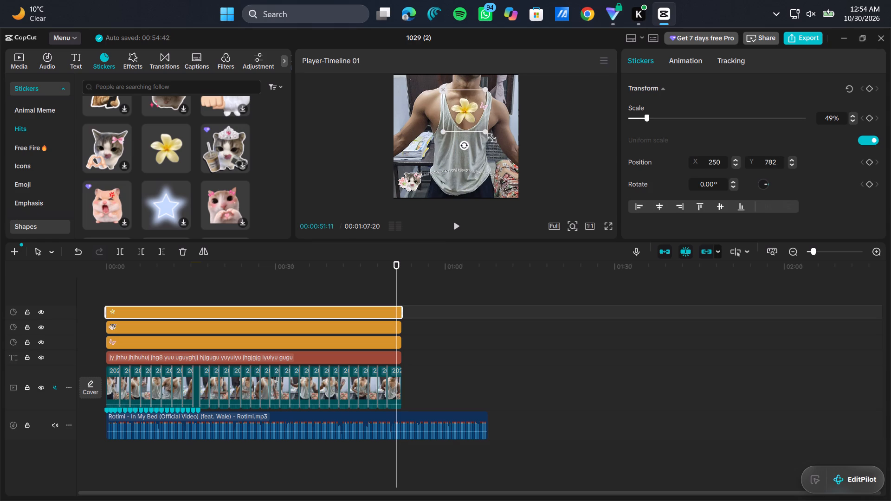
drag(483, 131, 455, 121)
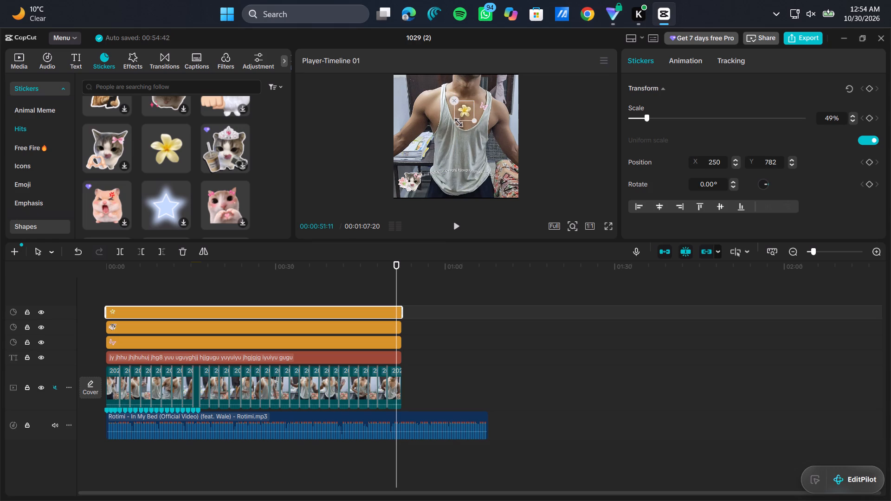
drag(455, 121, 452, 120)
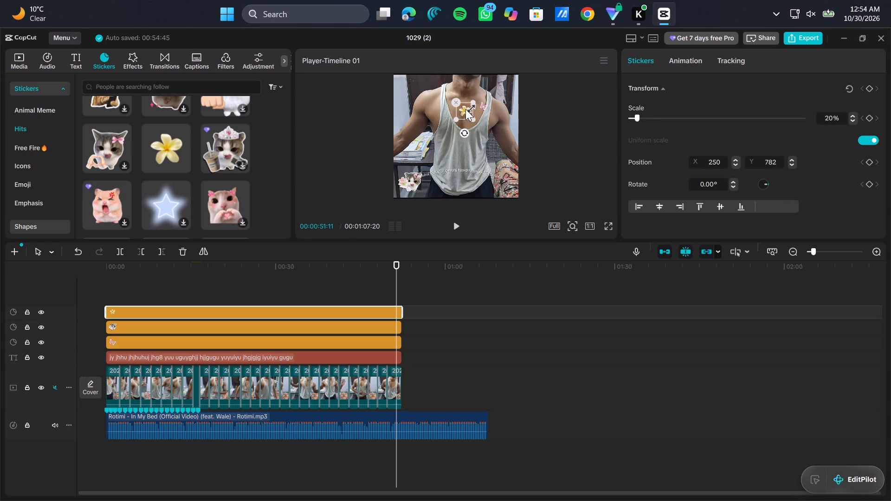
Nudge the flower sticker slightly left on the upper chest, keeping it just above the shirt's neckline.
click(465, 109)
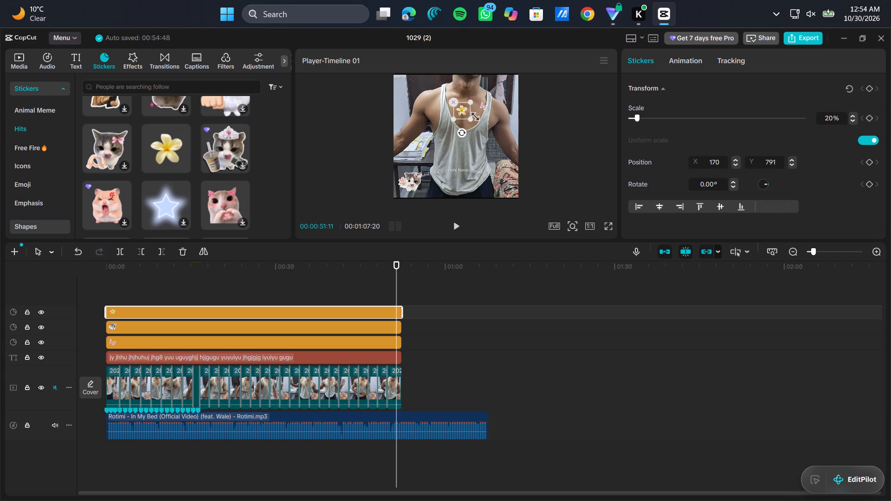
click(462, 113)
click(496, 140)
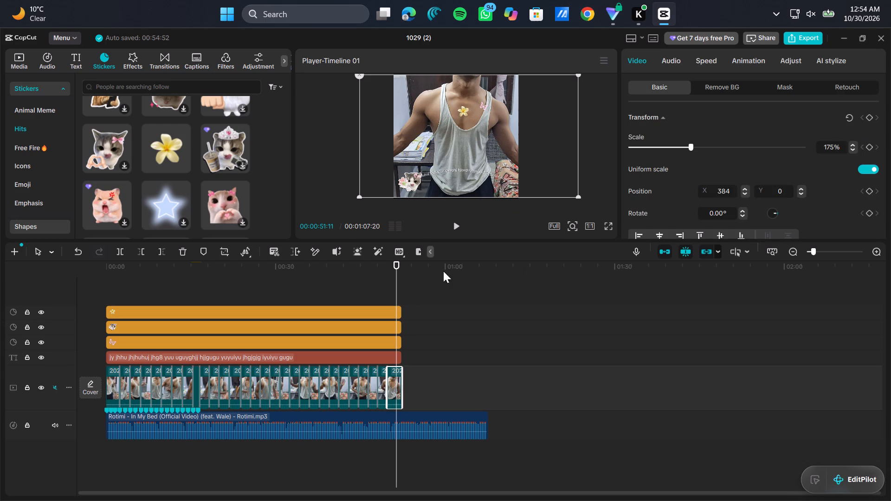
Play the video from 00:00 to check the stickers over the clip sequence.
drag(396, 265, 145, 293)
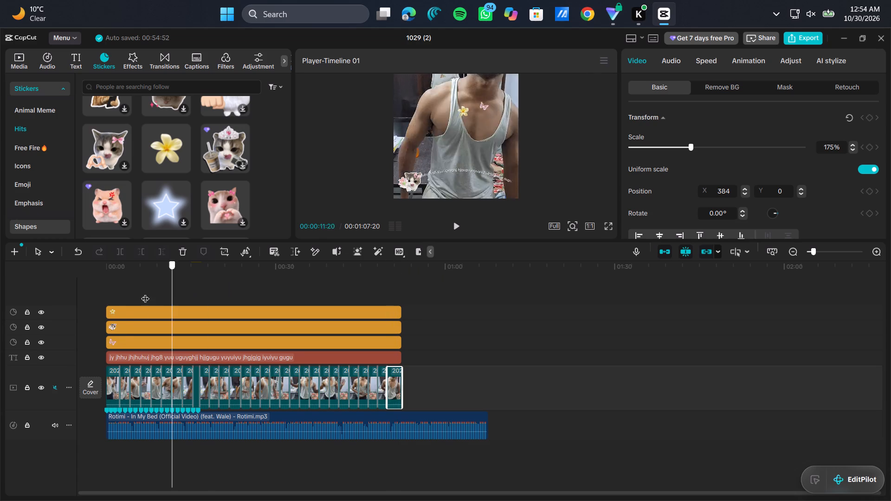
drag(145, 293, 13, 283)
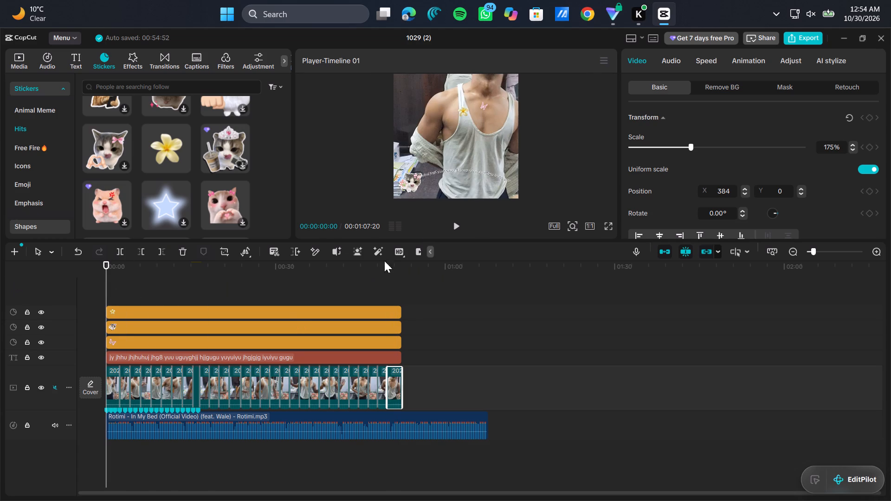
click(458, 226)
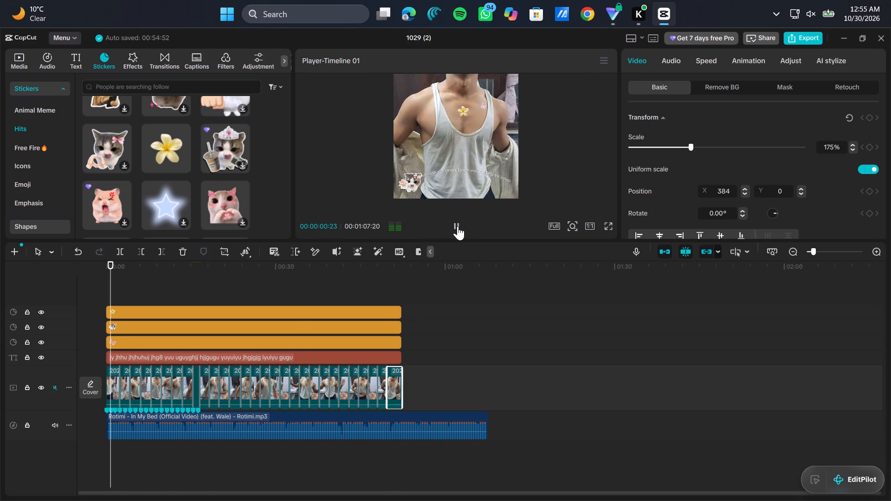
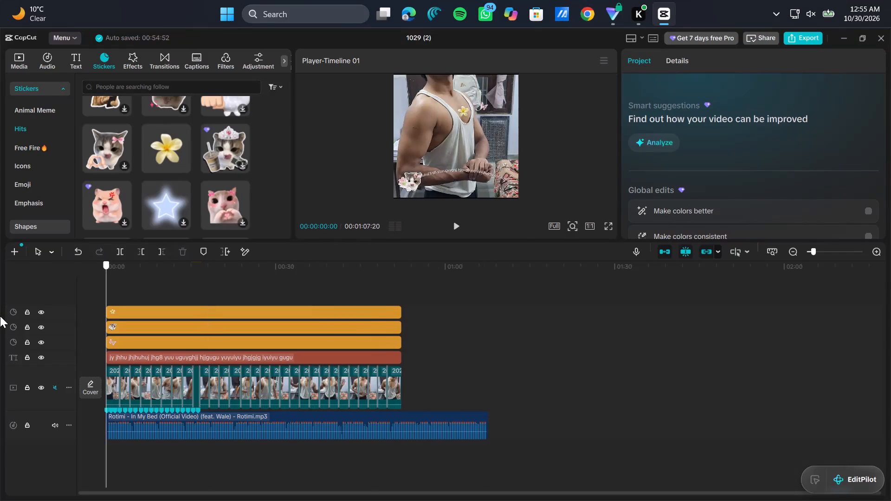
Play the video from 00:00 to about 00:30 to review the stickers and transitions.
click(452, 224)
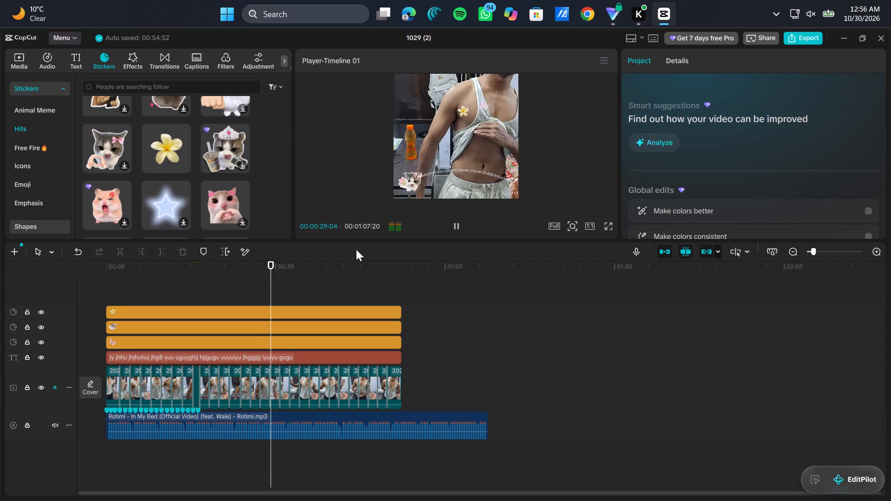
click(456, 221)
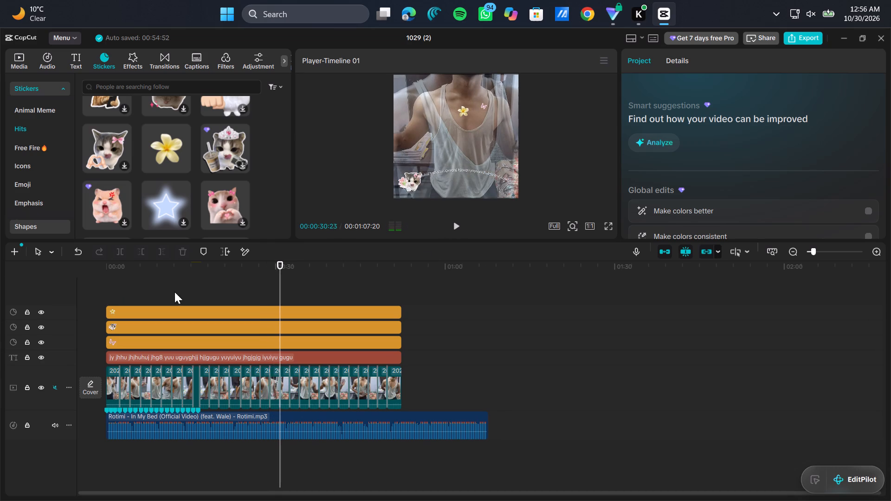
Delete everything on the timeline: the stickers, text, video clips and music.
drag(113, 289, 285, 444)
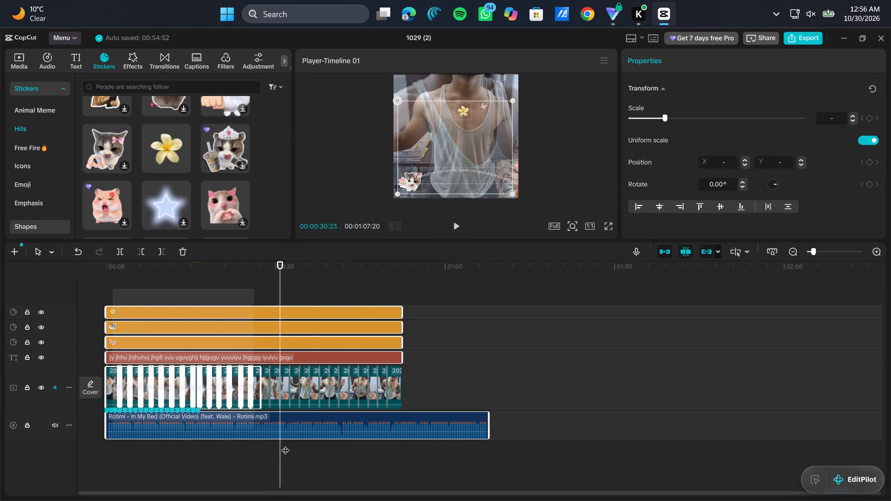
drag(285, 444, 430, 463)
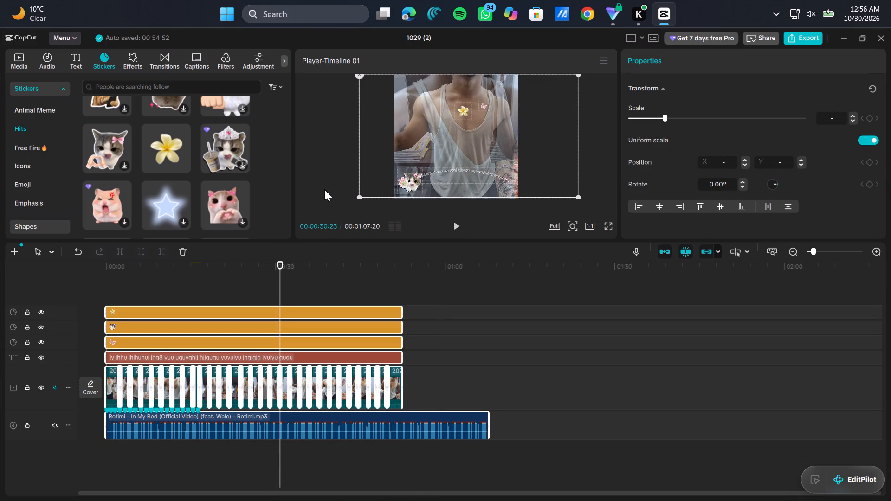
click(180, 250)
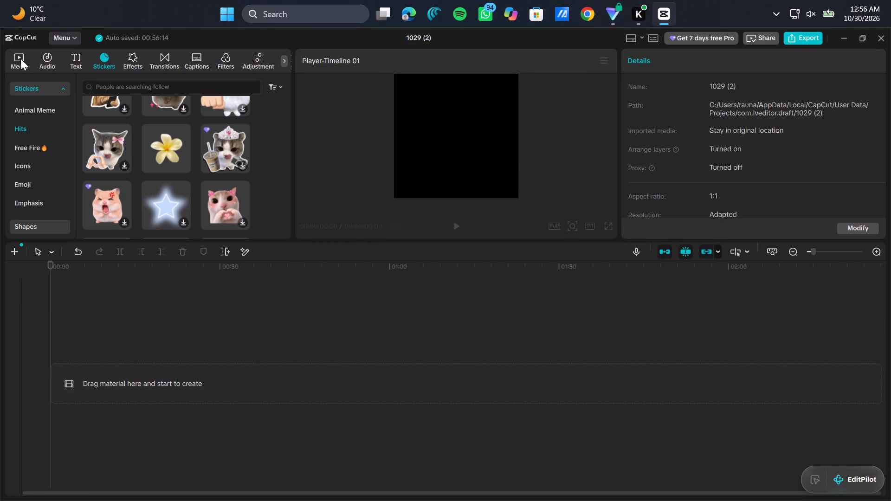
Add 20261018_190236.mp4, 20261018_183904.mp4 and the Rotimi - In My Bed audio from the project media to the timeline.
click(20, 58)
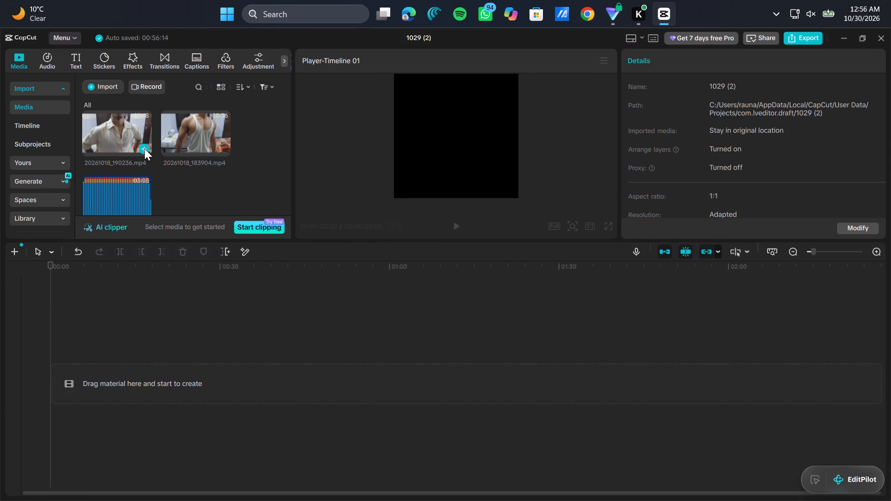
click(144, 148)
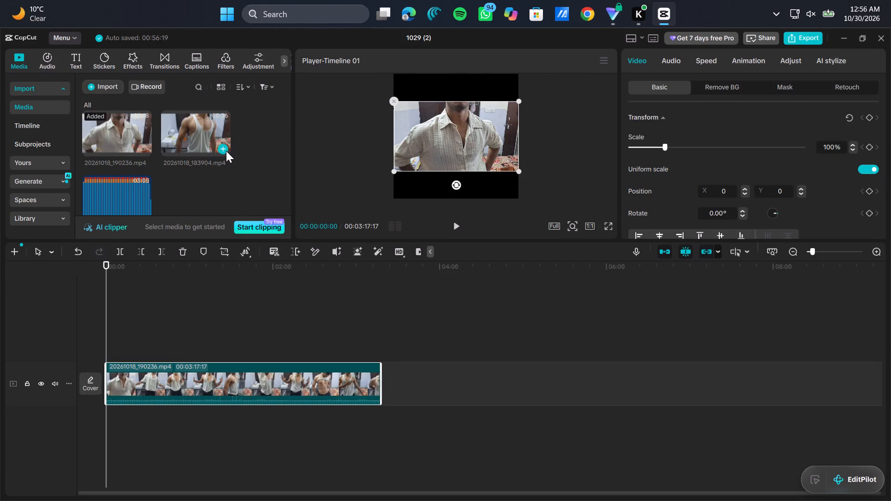
click(224, 151)
scroll(170, 184, down, 1)
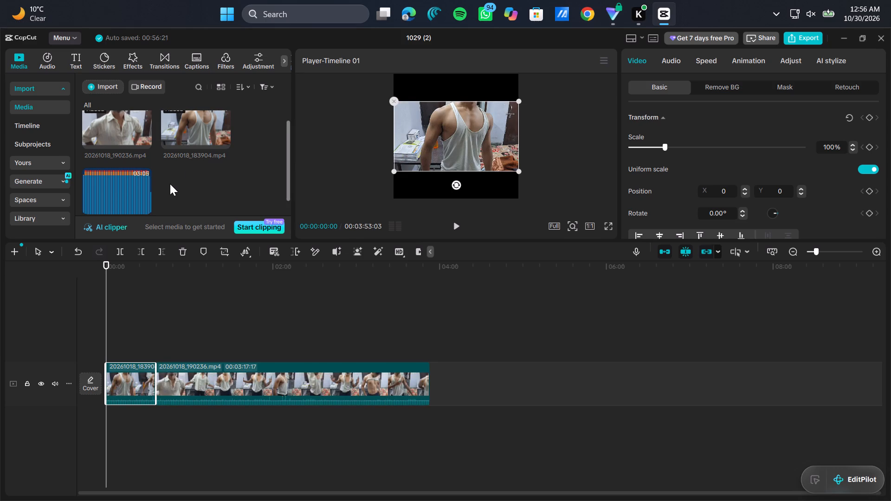
click(147, 192)
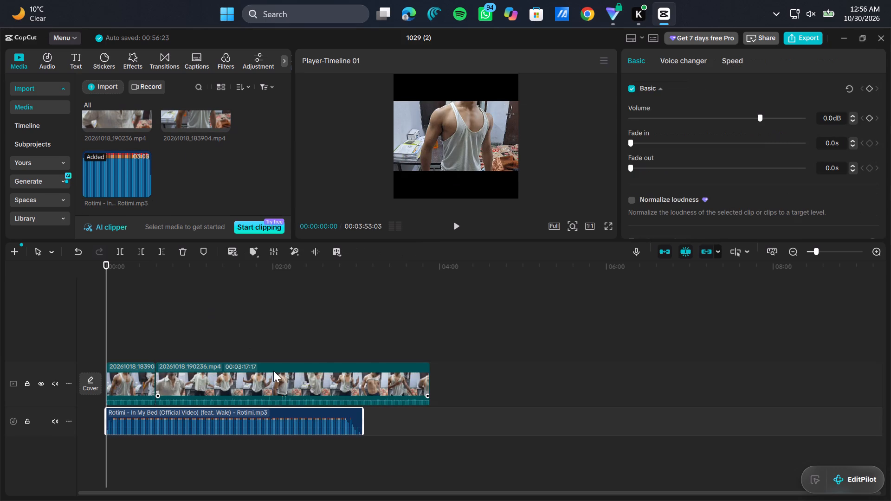
Auto mark beats on the Rotimi audio clip, comparing Beats 1 and Beats 2 and keeping Beats 1.
ctrl+scroll(257, 411, up, 9)
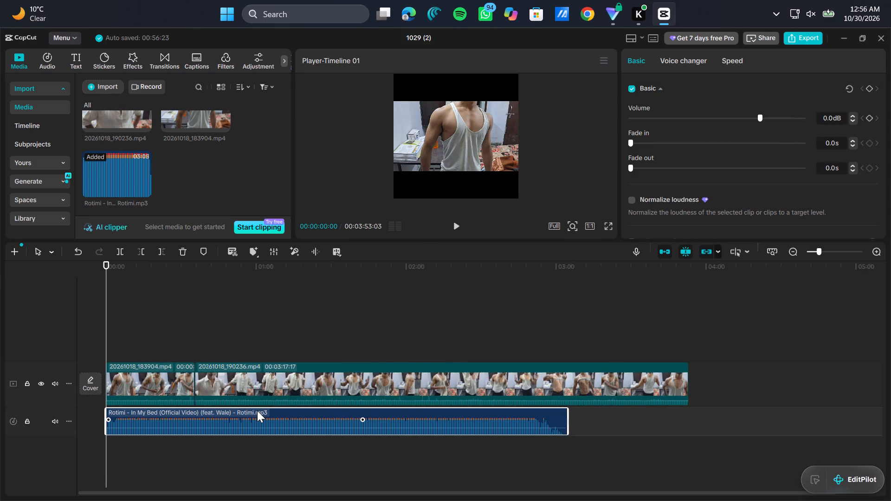
ctrl+scroll(257, 411, up, 4)
click(213, 417)
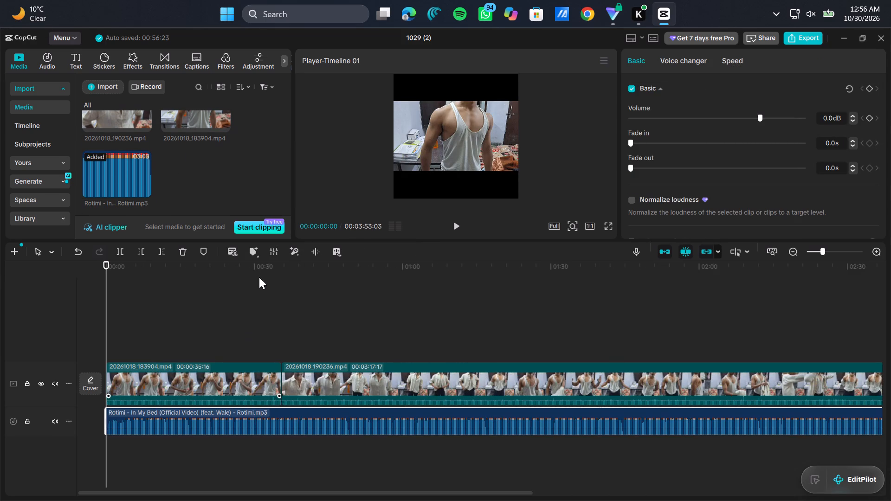
click(305, 320)
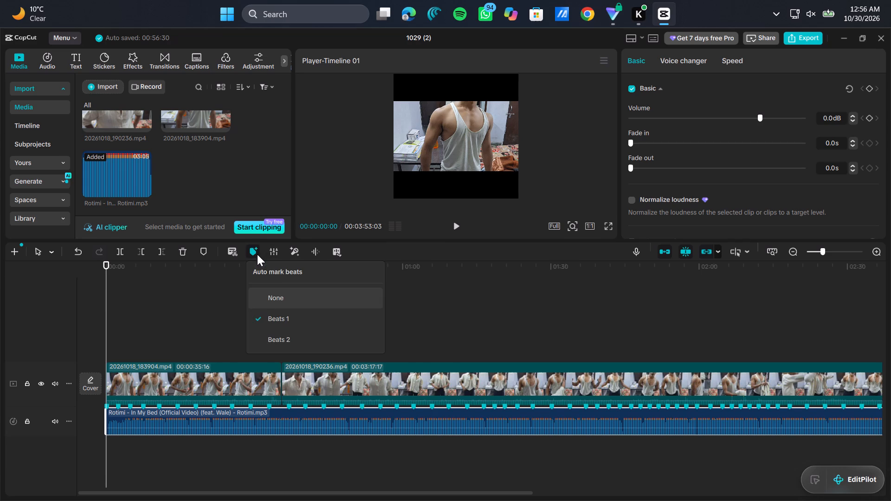
click(309, 340)
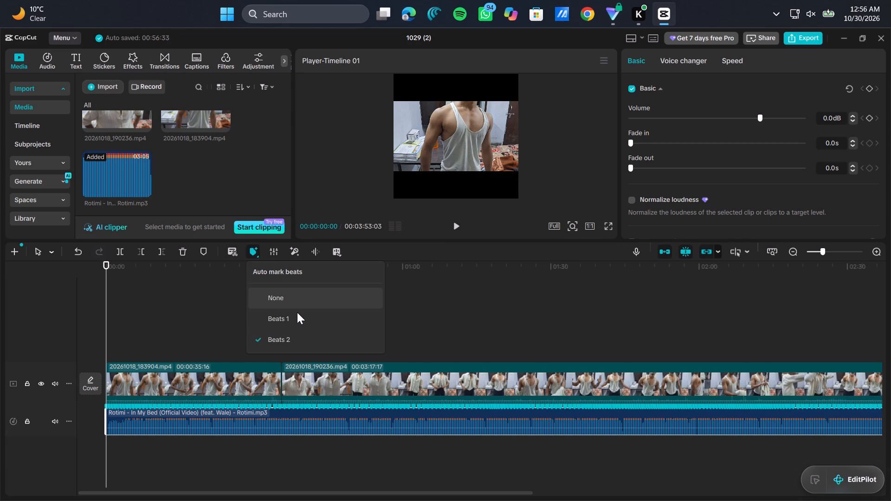
click(304, 317)
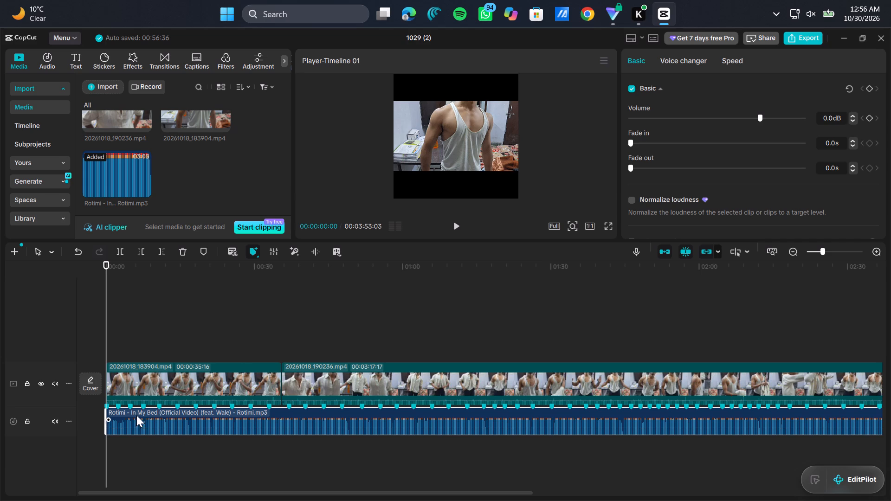
Trim the intro off the Rotimi audio clip and move the remaining audio back to 00:00.
drag(104, 415, 184, 415)
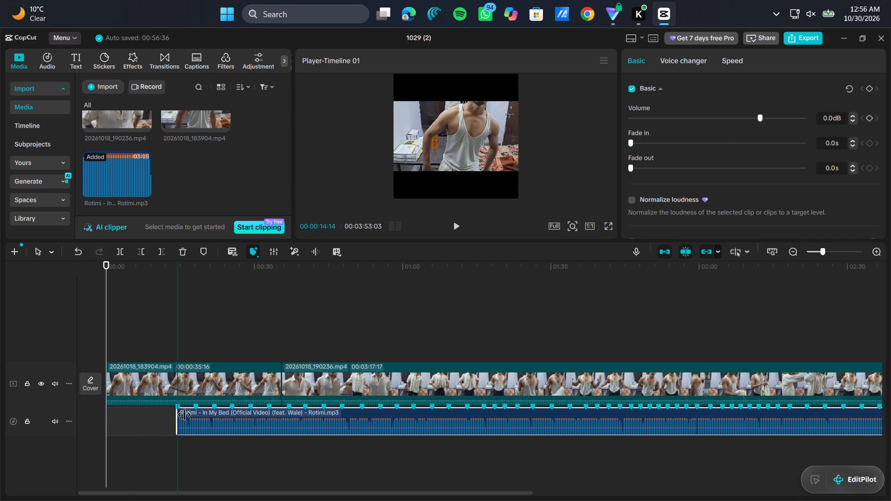
drag(184, 415, 207, 415)
drag(266, 412, 151, 416)
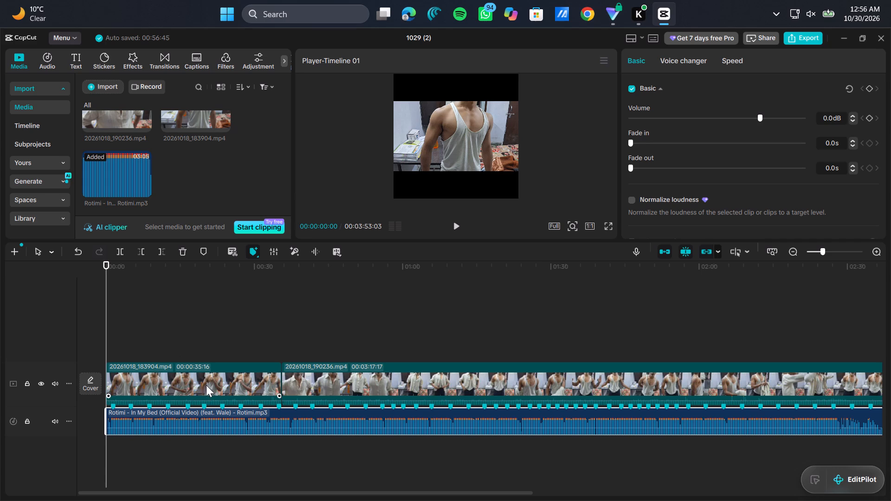
Scale the 20261018_183904.mp4 clip up to 179% so it fills the square frame.
click(487, 114)
drag(393, 167, 355, 237)
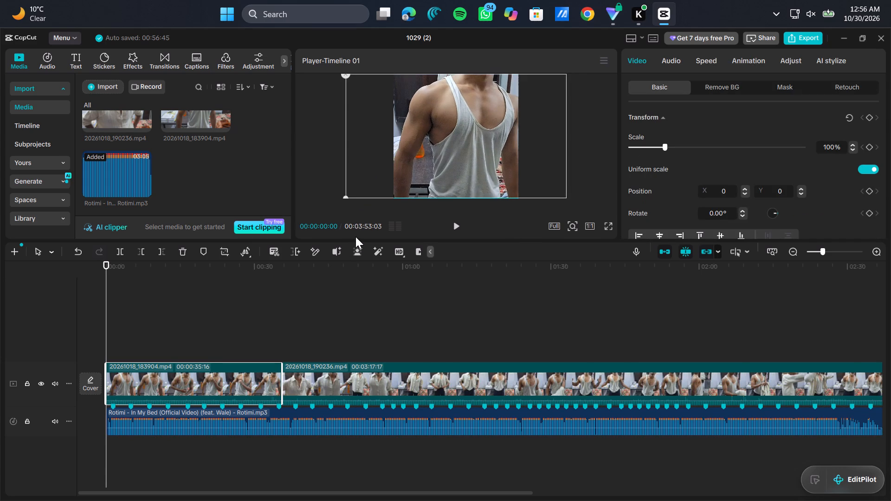
drag(355, 237, 350, 241)
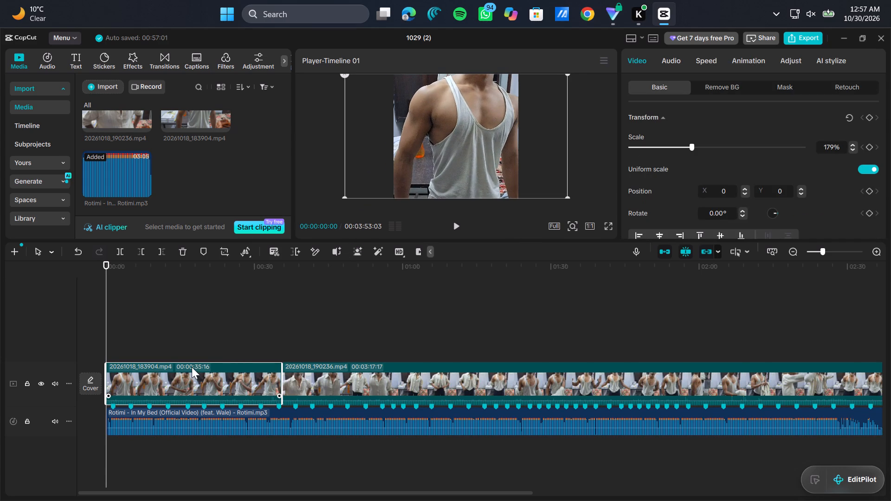
Split the 20261018_183904.mp4 clip on the beat markers at 00:00:08:23, 00:00:16:16 and 00:00:23:16.
drag(106, 342, 141, 342)
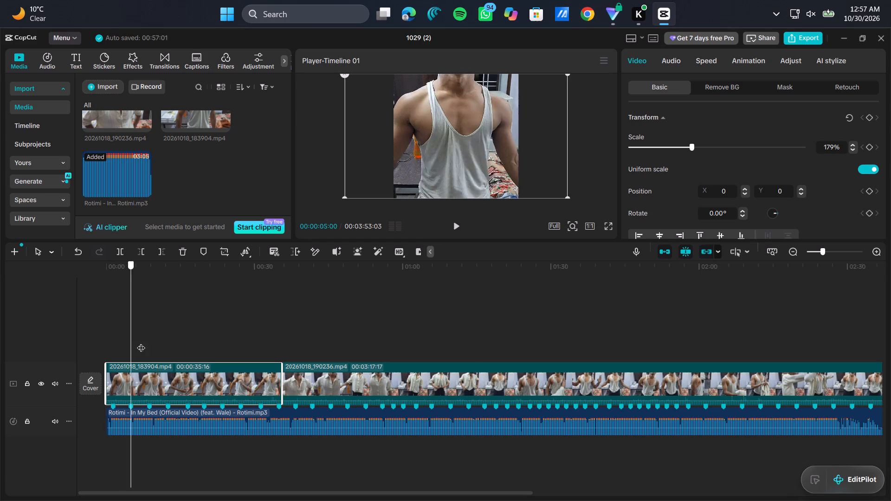
drag(141, 342, 149, 351)
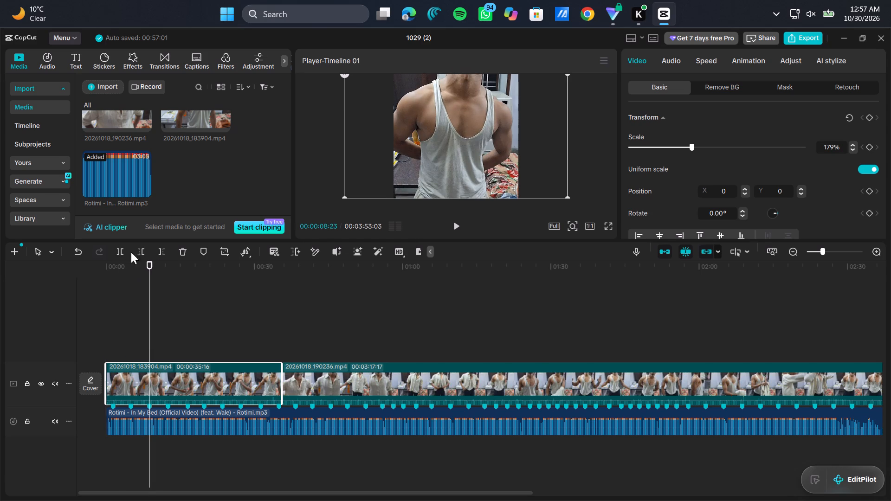
click(120, 251)
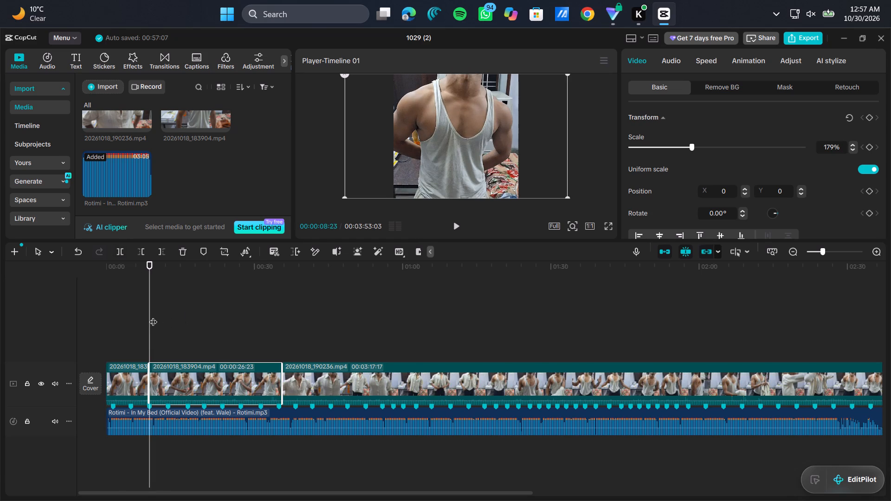
drag(150, 318, 187, 325)
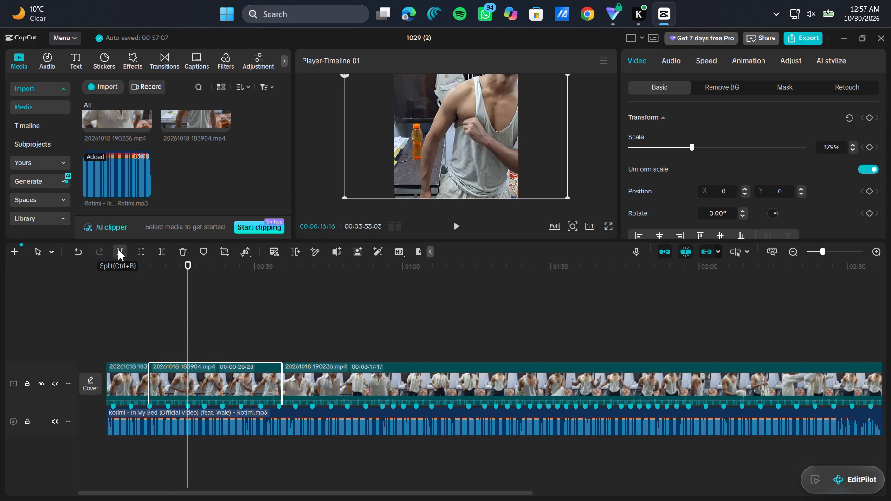
click(118, 249)
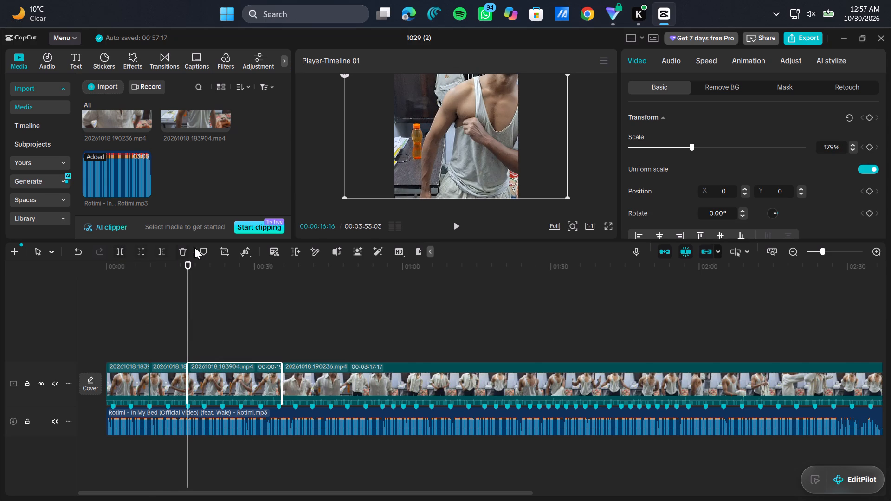
drag(187, 288, 220, 292)
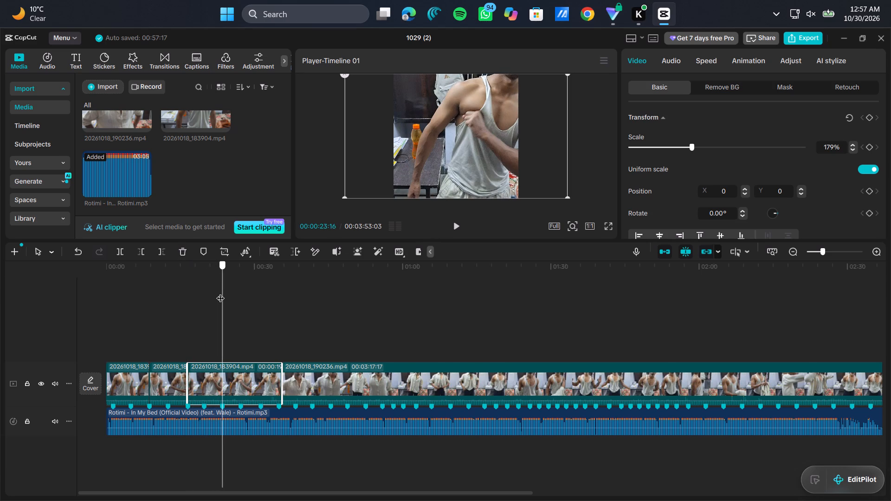
drag(220, 292, 221, 292)
click(120, 250)
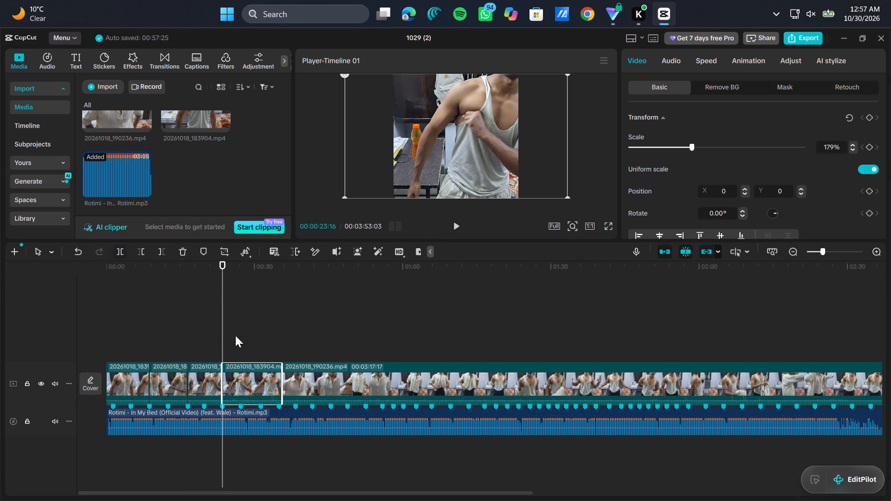
Split the 20261018_183904.mp4 clip at the 00:00:31:09 beat marker and delete the leftover piece after it.
drag(221, 325, 261, 333)
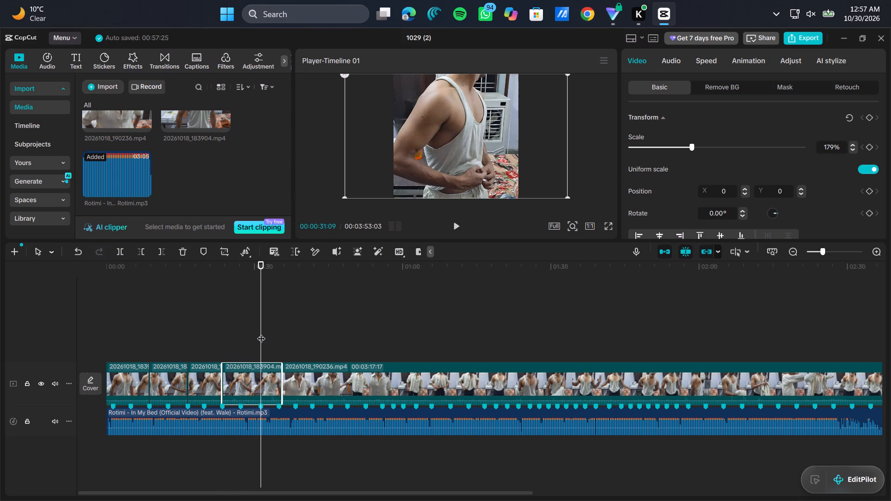
click(120, 249)
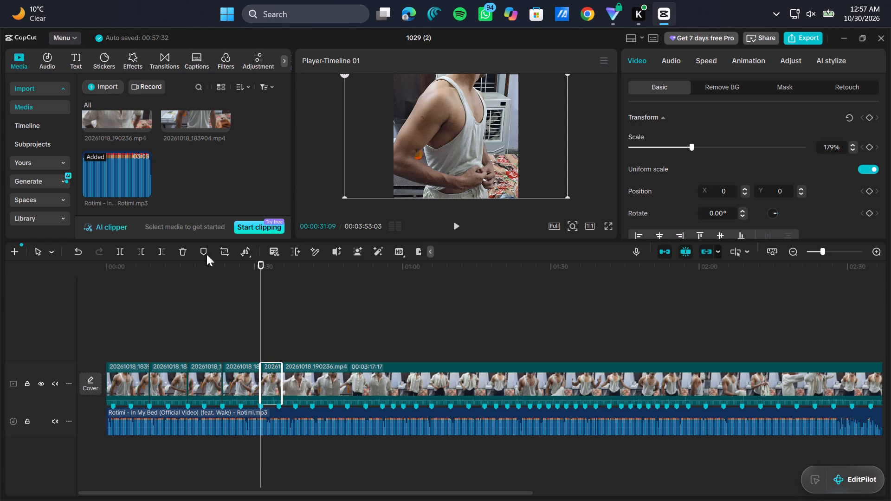
click(181, 251)
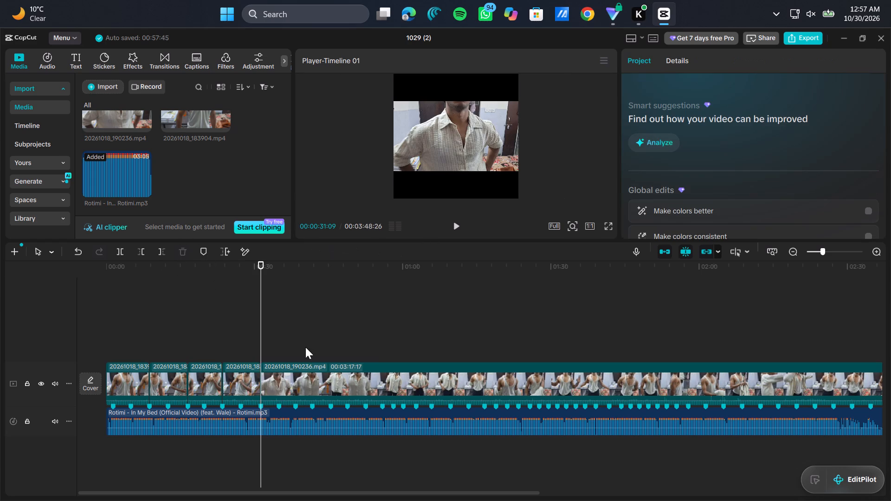
Split the 20261018_190236.mp4 clip on the beat markers at 00:00:38:10, 00:00:45:14 and 00:00:52:17.
drag(258, 340, 268, 341)
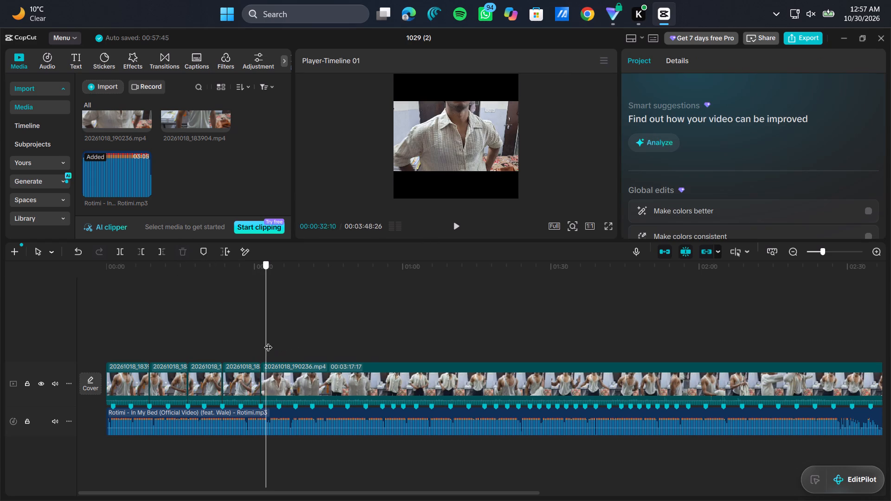
drag(268, 341, 297, 353)
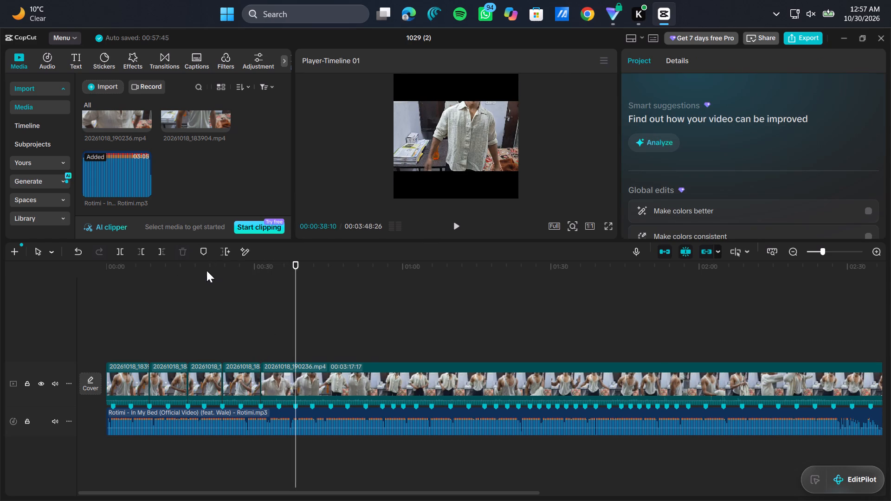
click(123, 249)
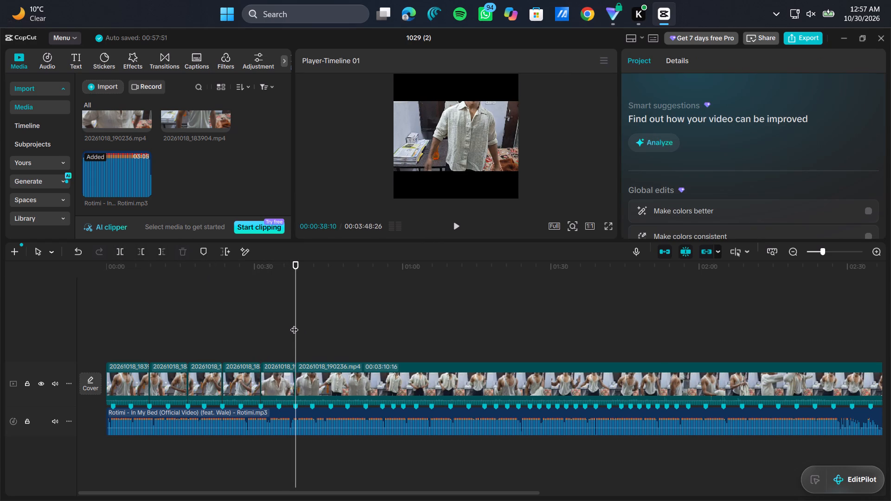
drag(294, 324, 336, 329)
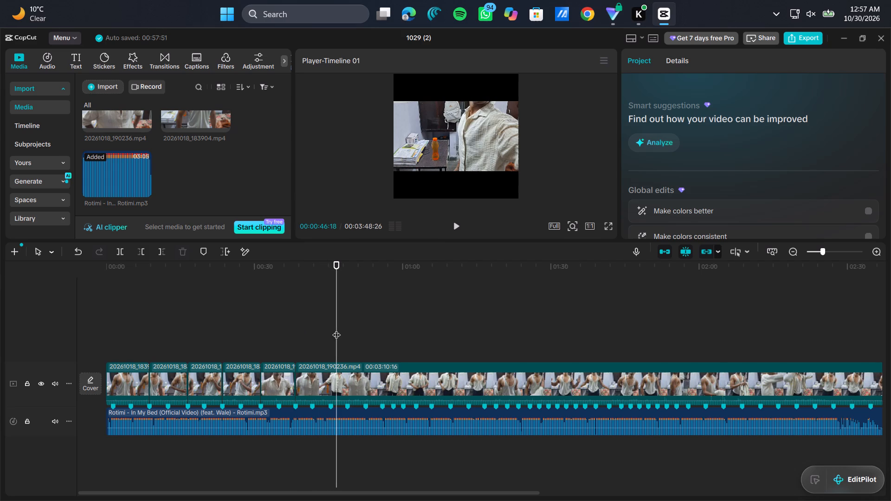
drag(336, 328, 329, 329)
click(123, 252)
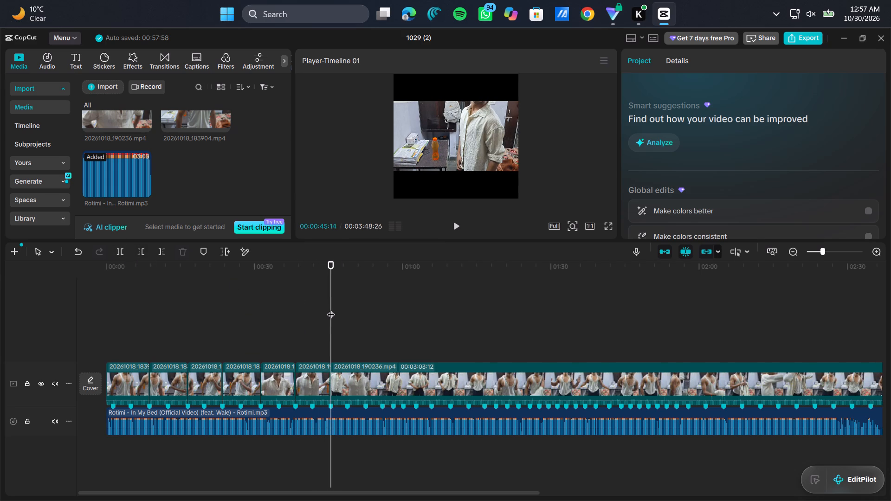
drag(331, 308, 366, 308)
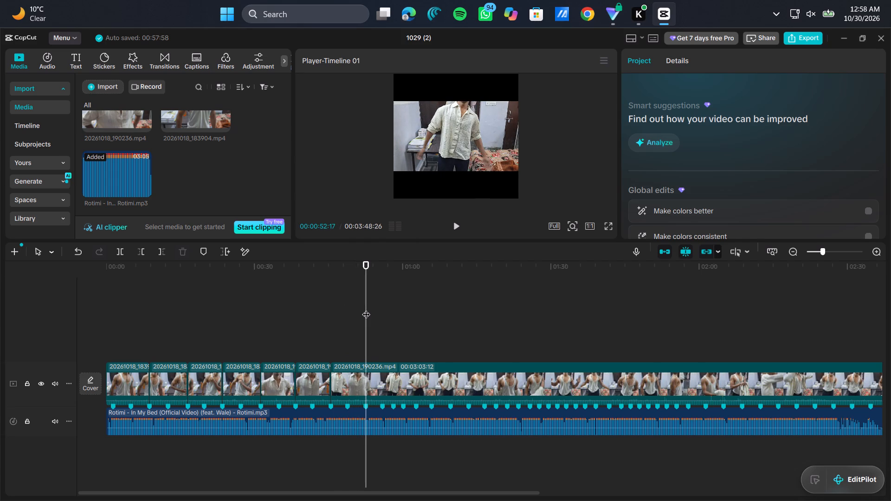
click(118, 247)
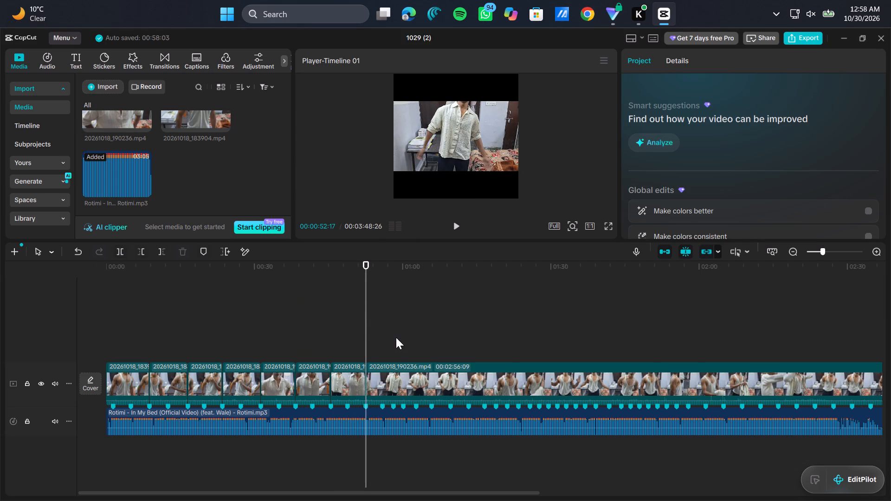
Split the remaining 20261018_190236.mp4 clip on the beat markers at 00:00:58:04, 00:01:02:22 and 00:01:09:21.
drag(365, 328, 397, 328)
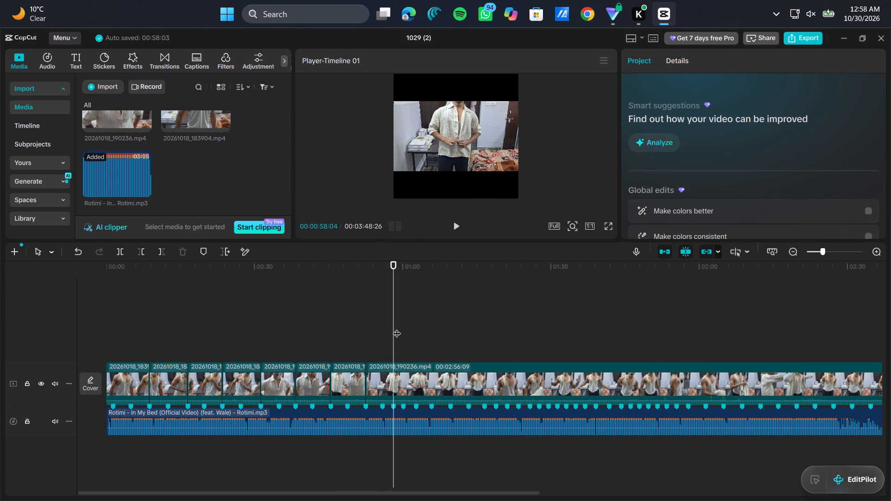
click(121, 253)
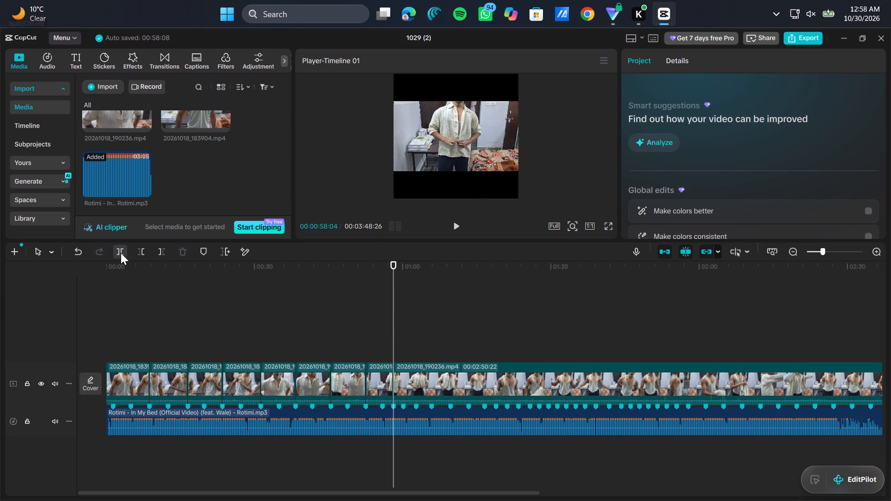
drag(396, 320, 401, 321)
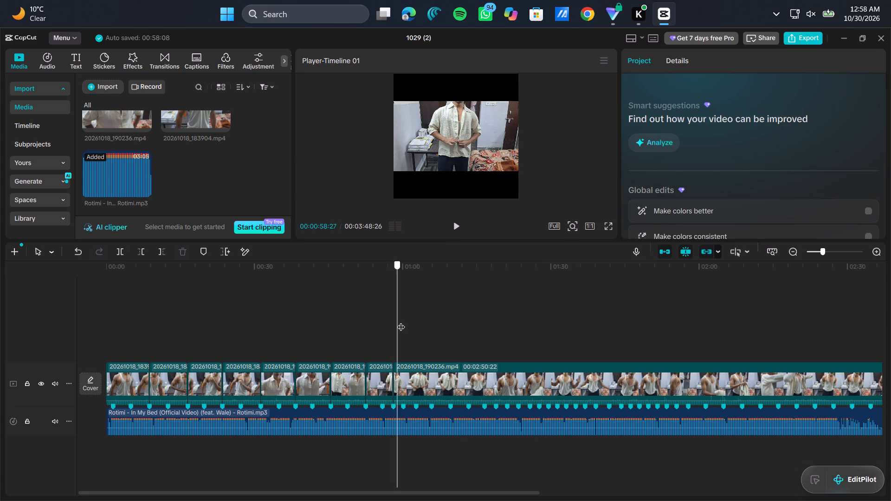
drag(401, 321, 419, 324)
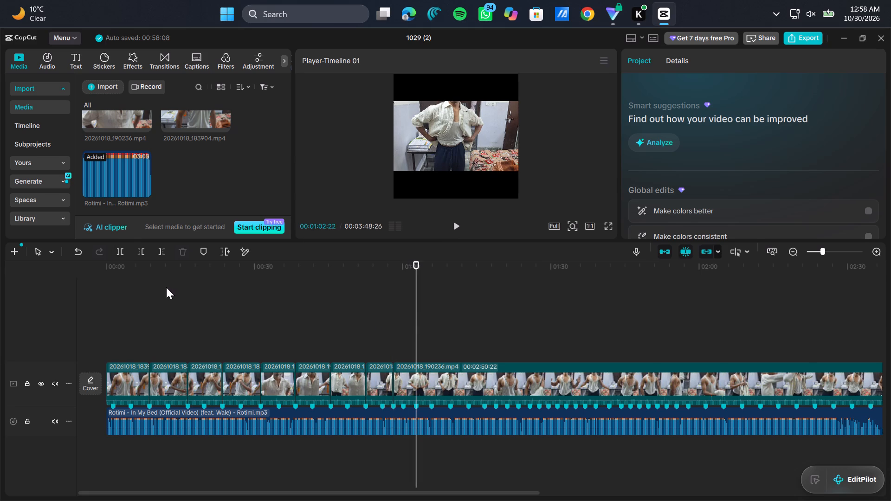
click(120, 250)
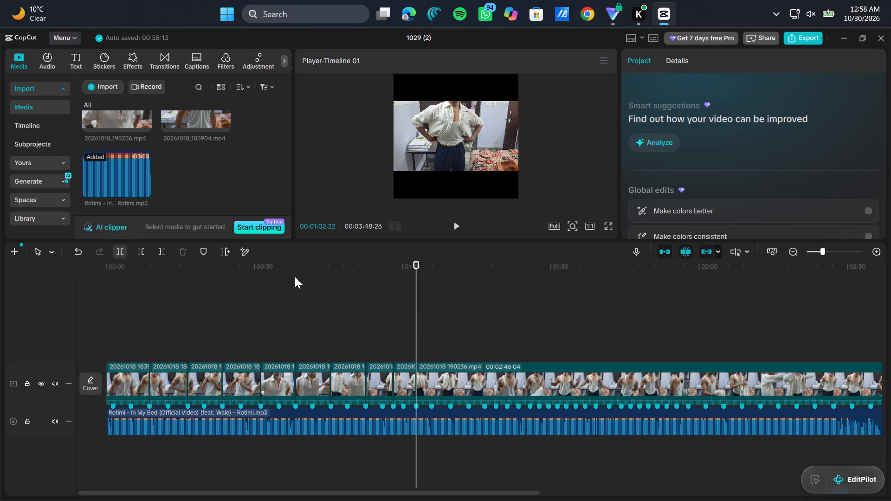
drag(416, 316, 444, 324)
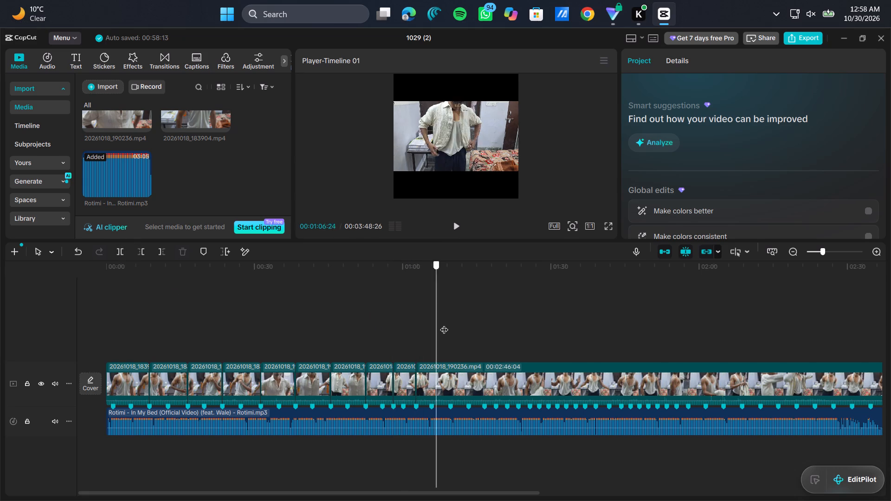
drag(444, 324, 449, 331)
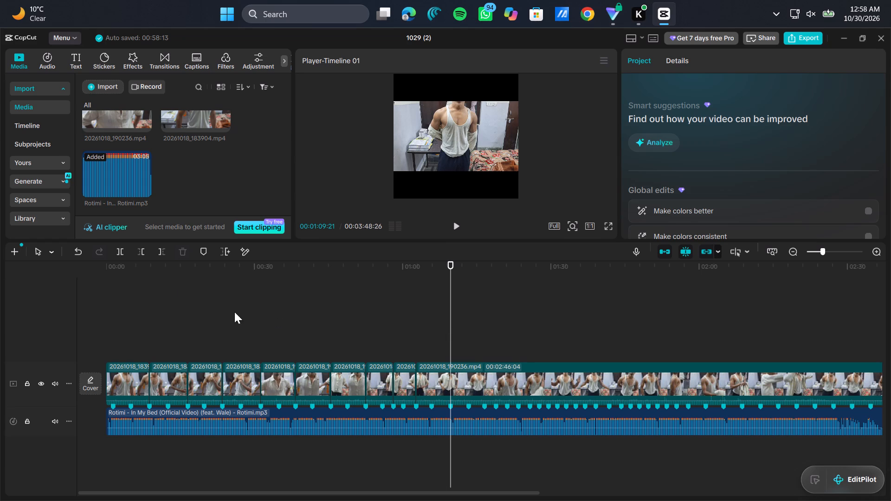
click(123, 253)
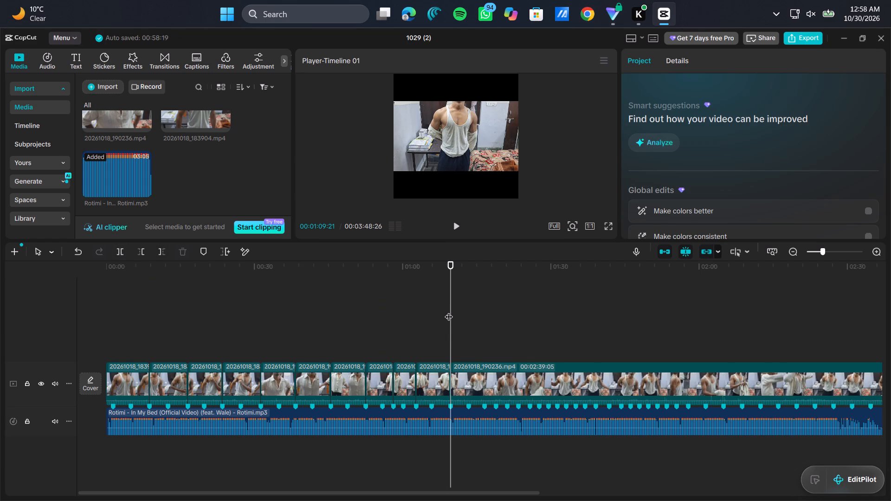
Split the remaining 20261018_190236.mp4 clip on the beat markers at 00:01:16:18 and 00:01:21:06.
drag(449, 312, 484, 312)
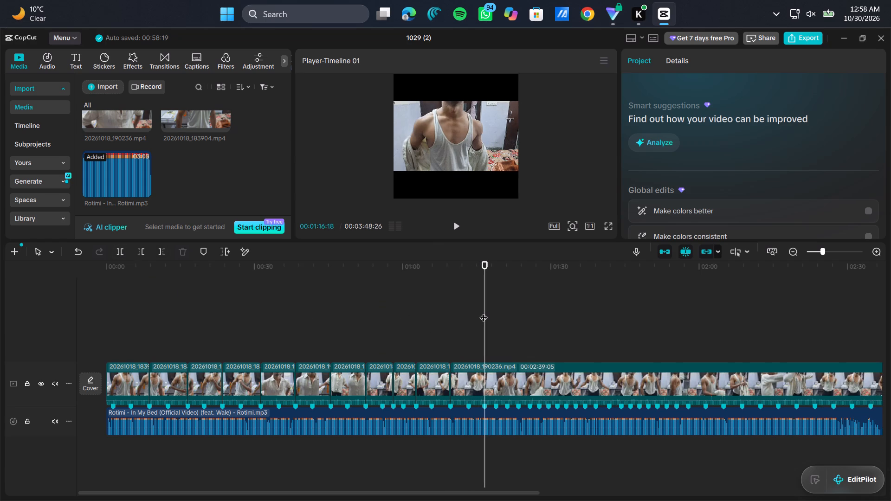
click(116, 250)
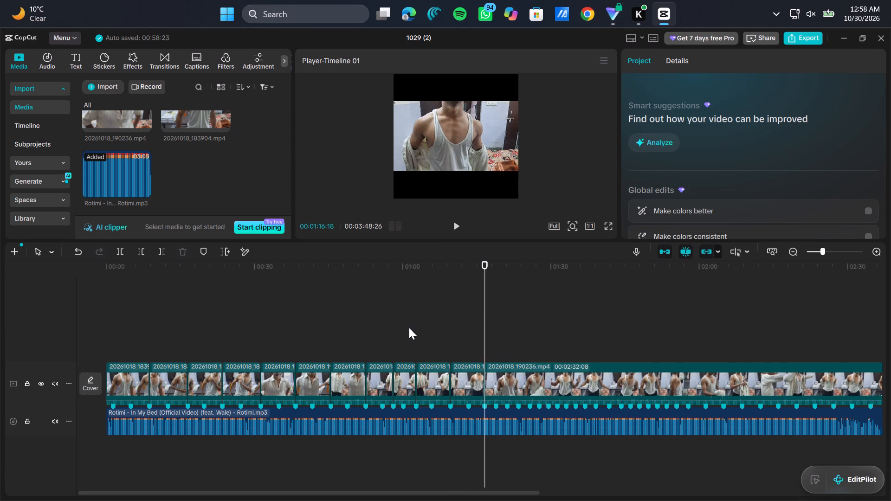
click(488, 314)
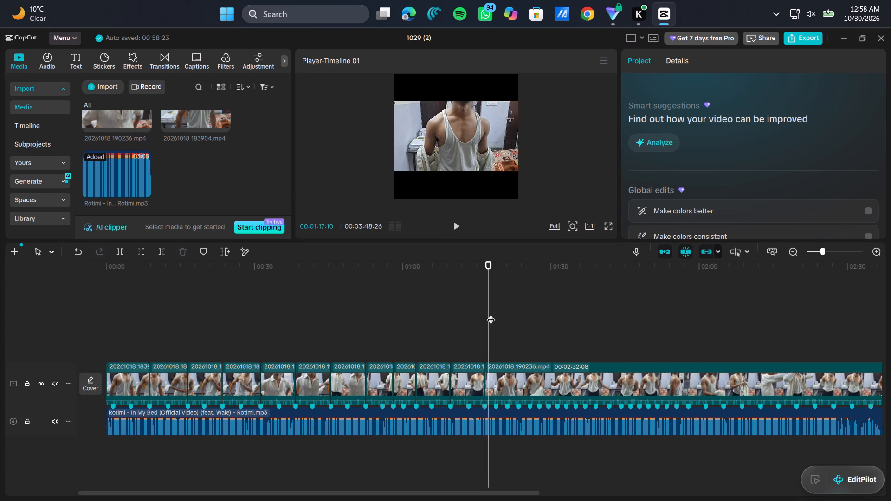
drag(491, 314, 517, 313)
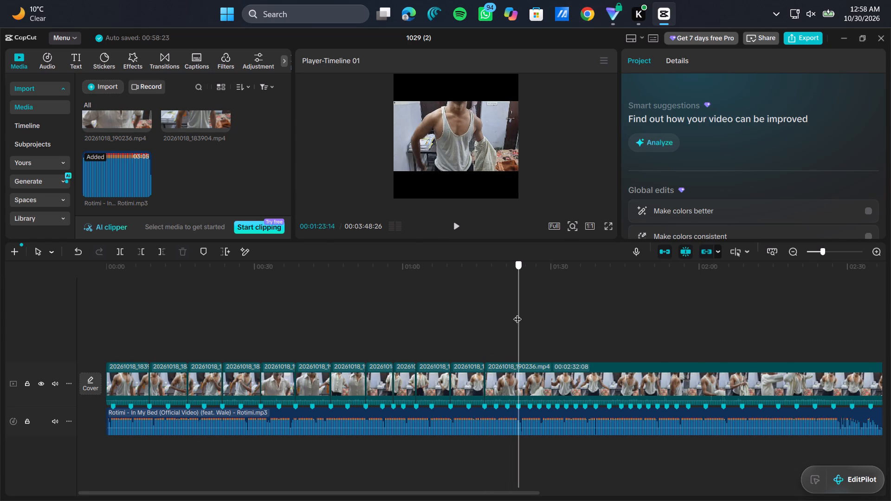
drag(517, 313, 507, 315)
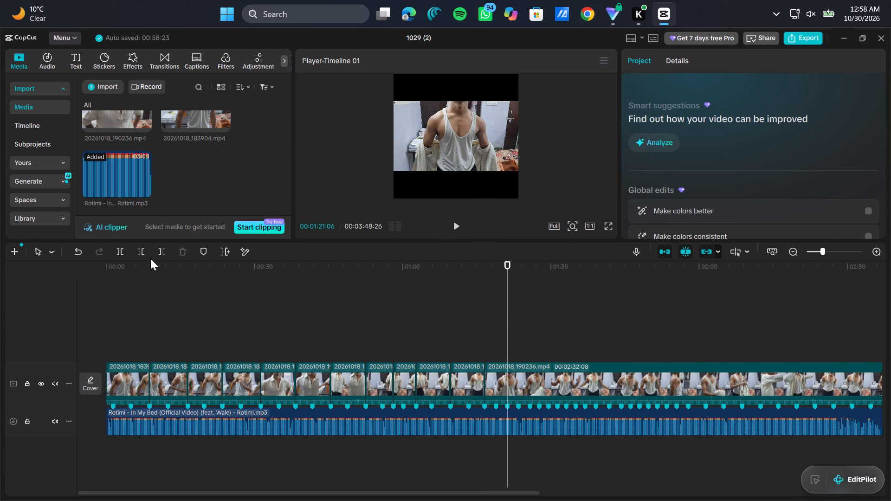
click(121, 251)
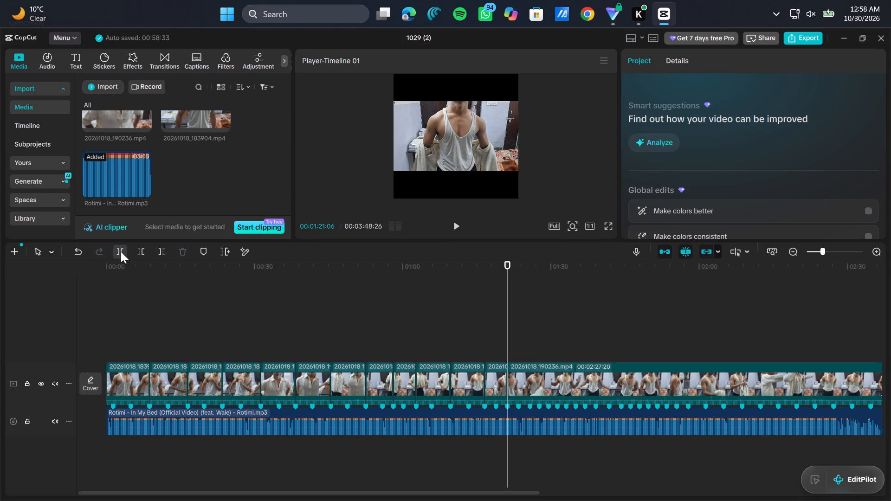
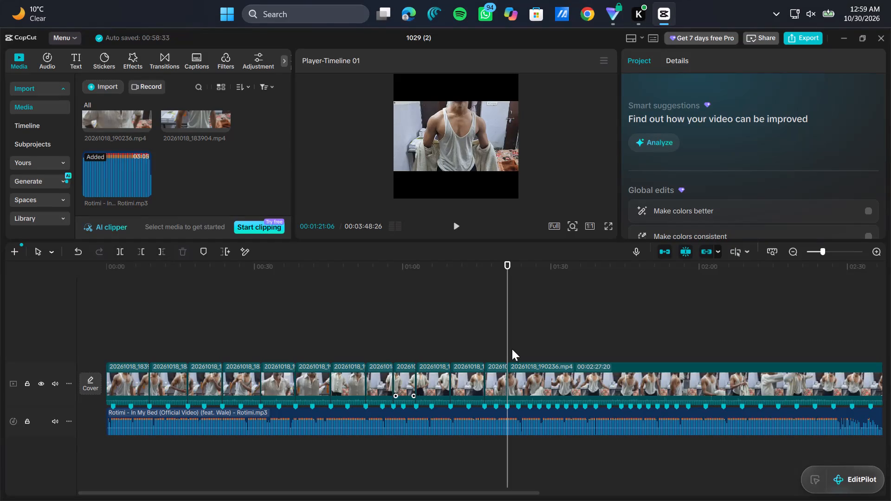
Split the remaining 20261018_190236.mp4 clip on the beat marker at 00:01:25:23.
drag(509, 344, 533, 344)
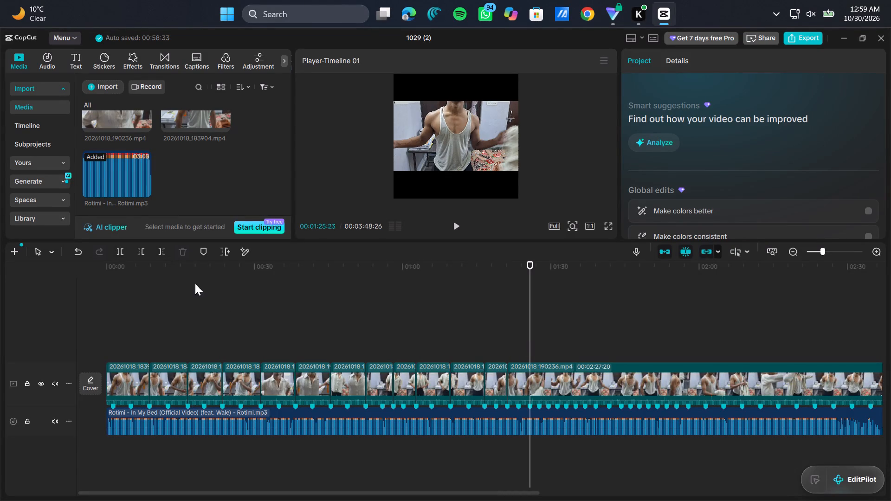
click(123, 250)
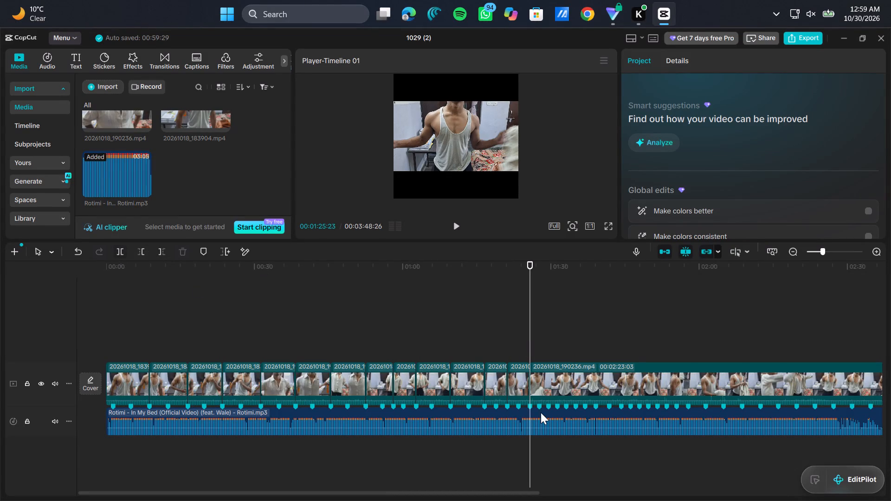
Reorder the first seven segments, placing 20261018_190236.mp4 pieces between the 20261018_183904.mp4 pieces from the third position onward.
drag(311, 381, 201, 381)
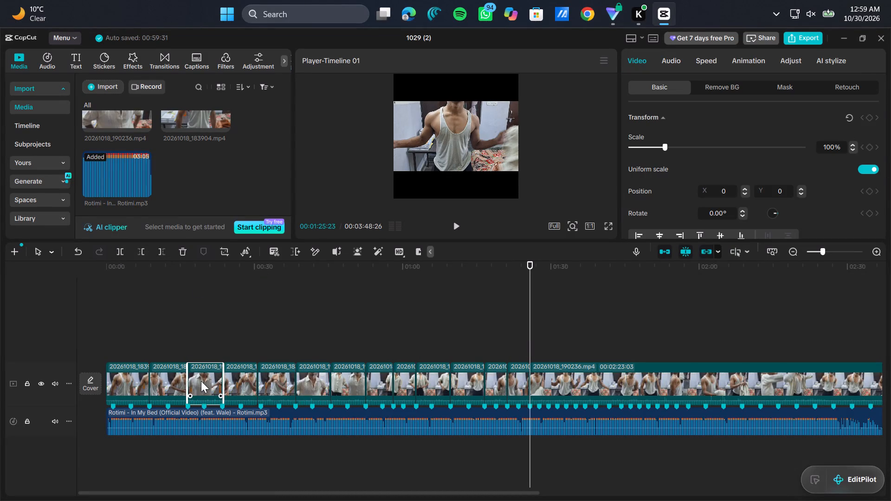
drag(286, 388, 163, 390)
drag(221, 387, 217, 383)
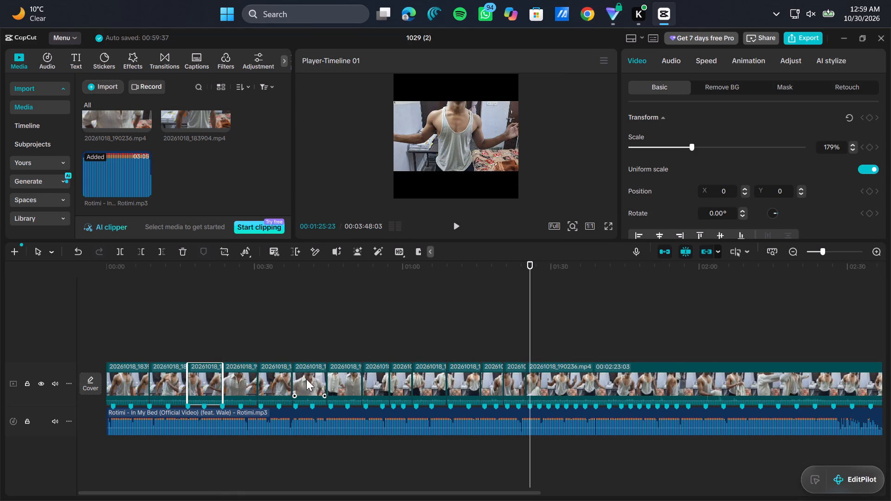
drag(337, 380, 227, 387)
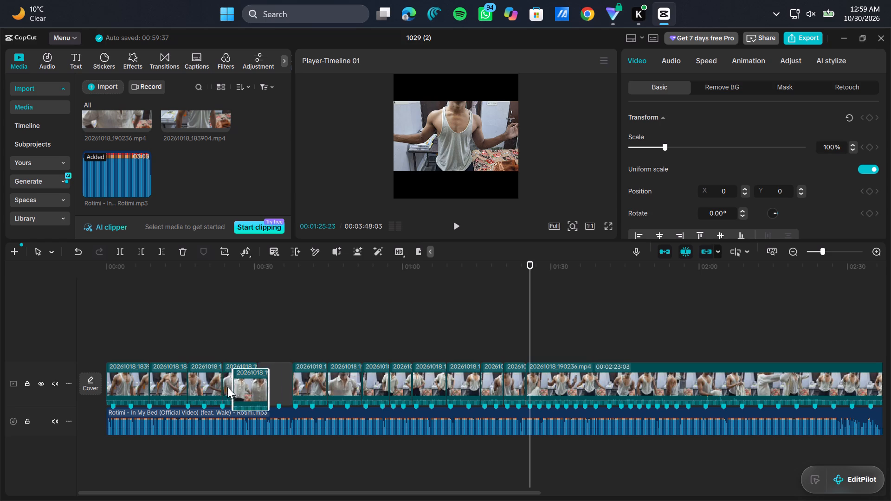
drag(227, 387, 192, 383)
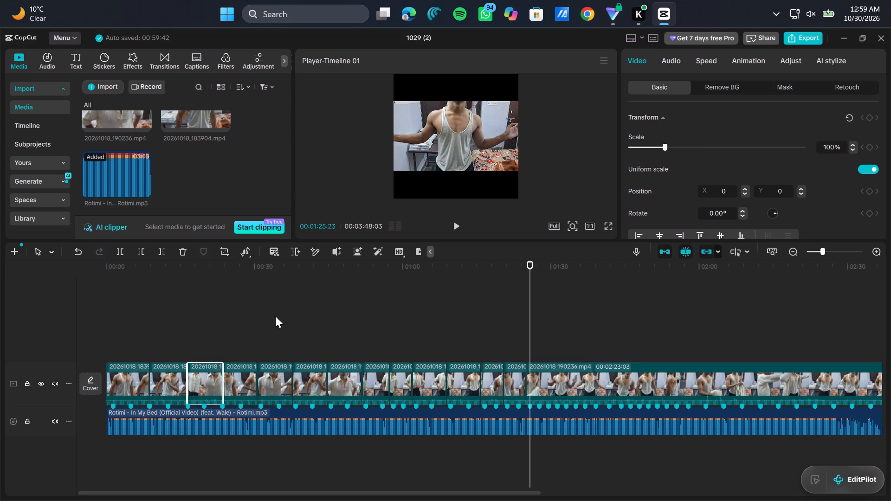
Add the Mix transition at the first three cuts, at 00:00:08:23, 00:00:16:16 and 00:00:23:16.
click(313, 294)
drag(313, 294, 100, 390)
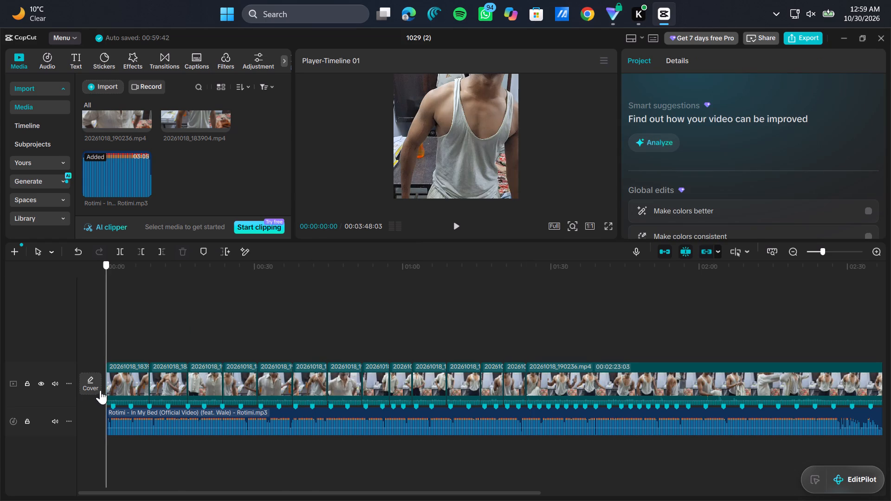
drag(100, 390, 150, 397)
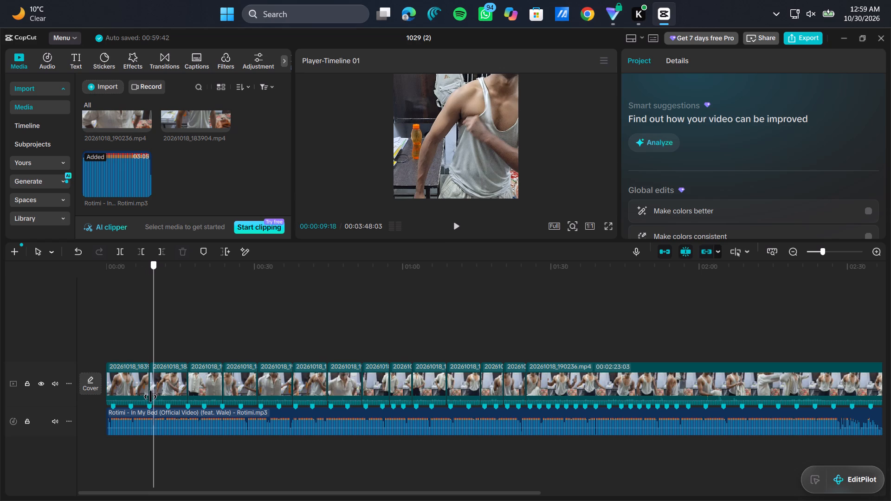
drag(150, 397, 149, 398)
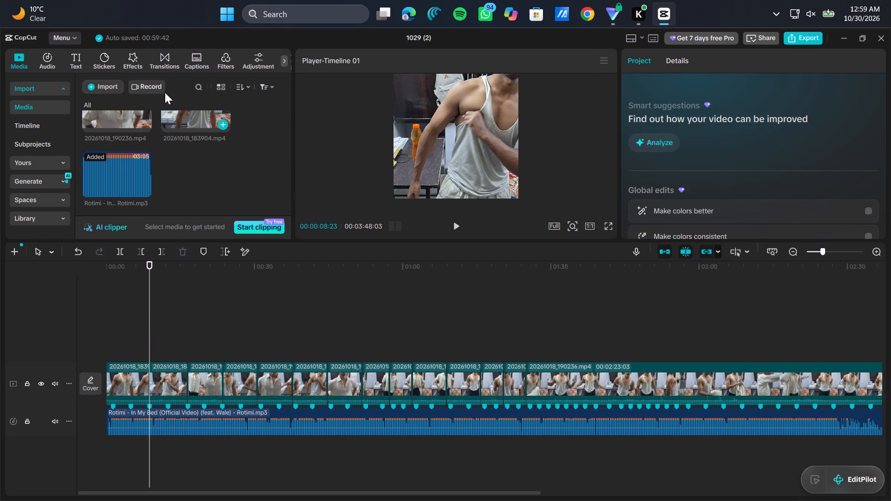
click(168, 61)
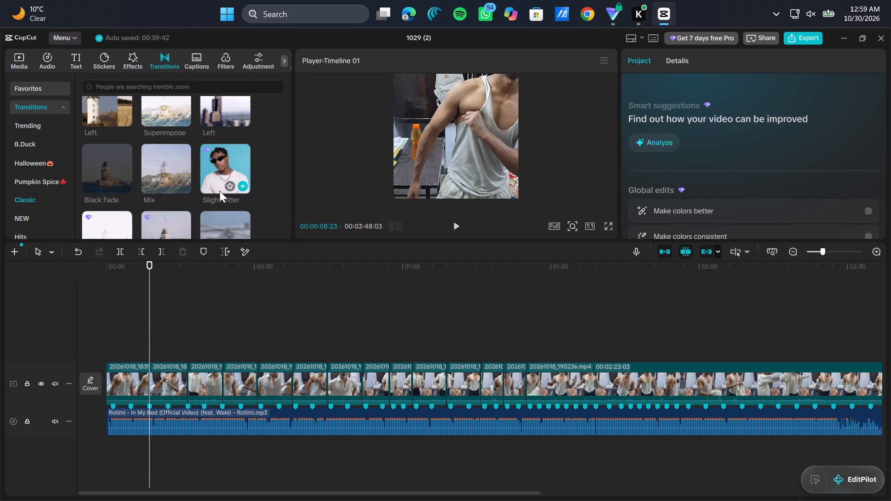
click(182, 183)
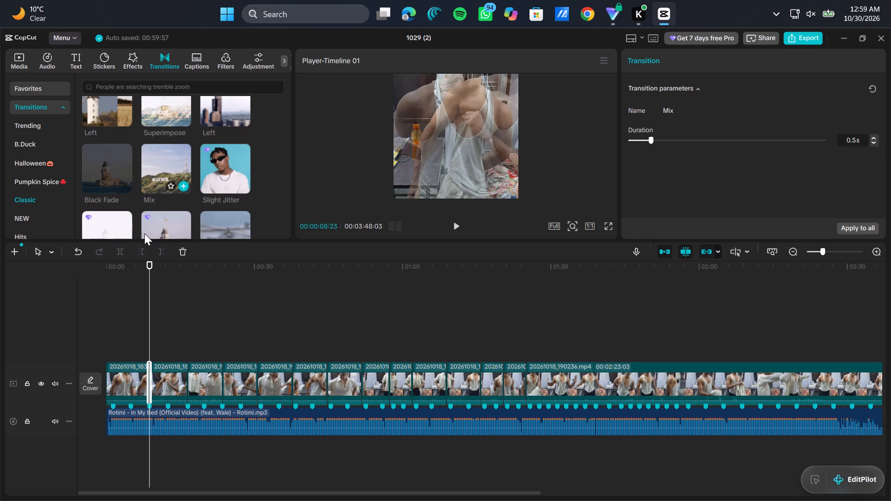
drag(146, 294, 184, 296)
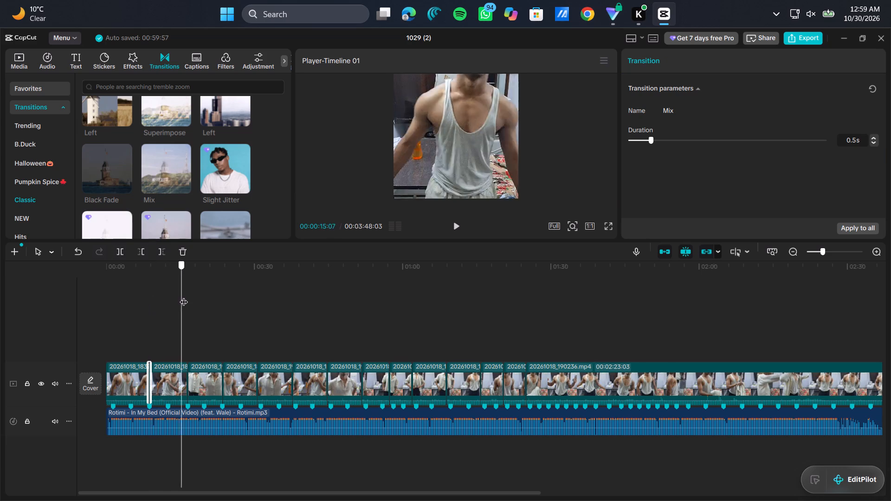
drag(184, 296, 187, 298)
click(184, 184)
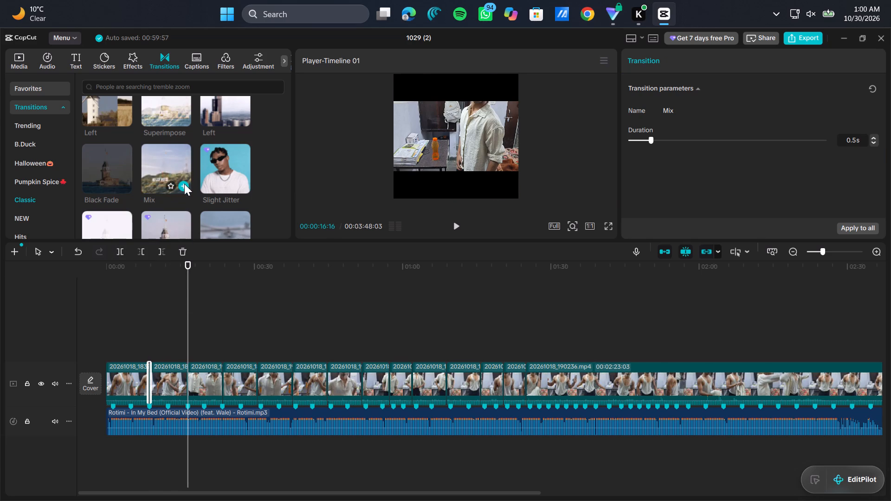
drag(188, 276, 221, 276)
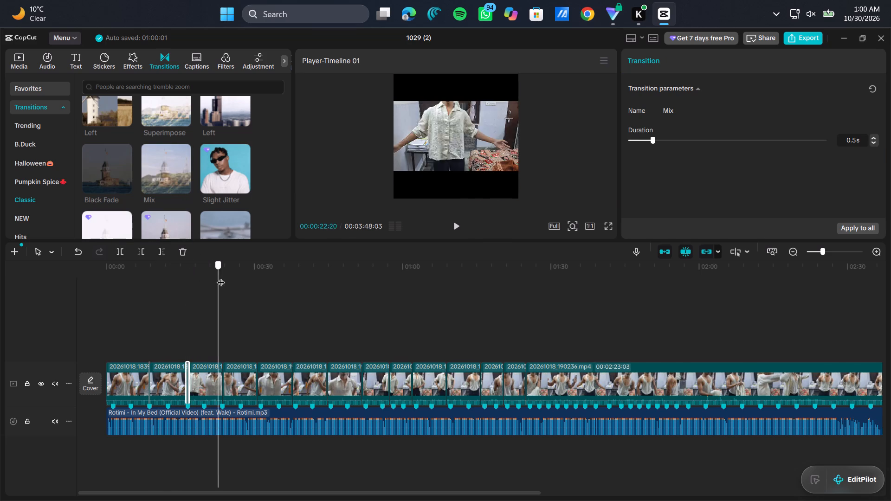
drag(221, 276, 223, 278)
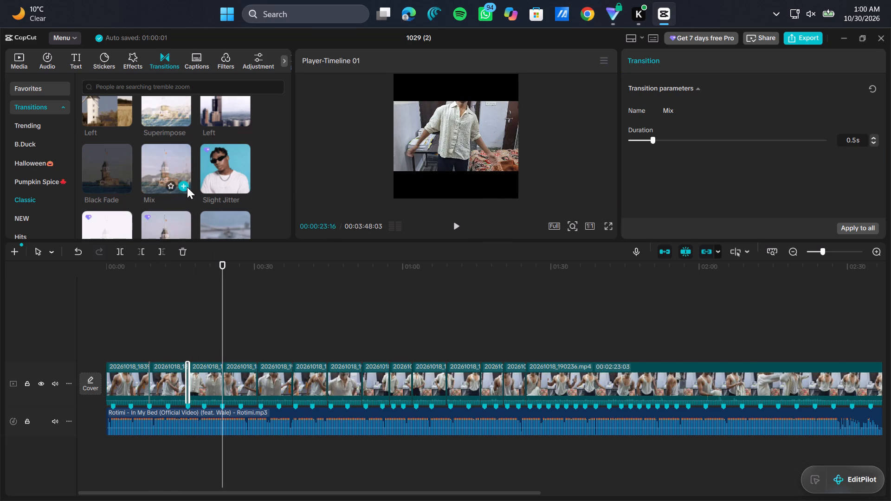
click(187, 187)
Extend the end of the fourth video segment to the beat marker at 00:00:31:09.
drag(222, 286, 257, 293)
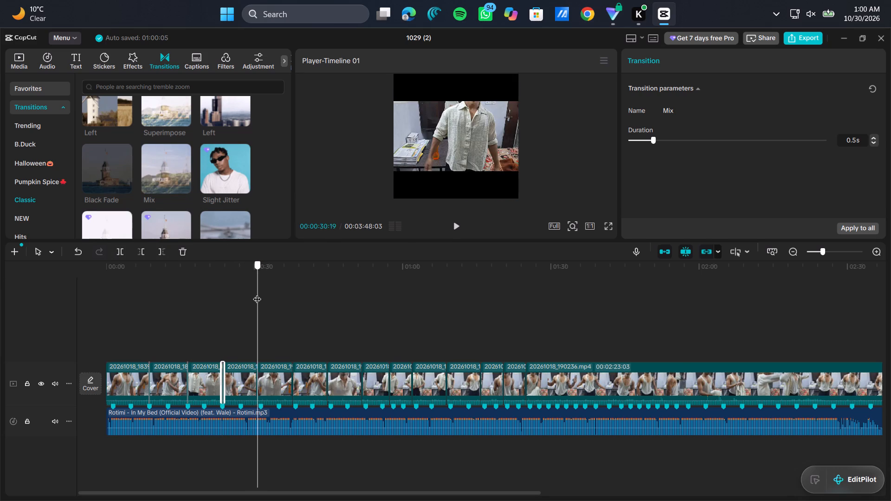
drag(257, 293, 256, 291)
click(241, 380)
click(258, 379)
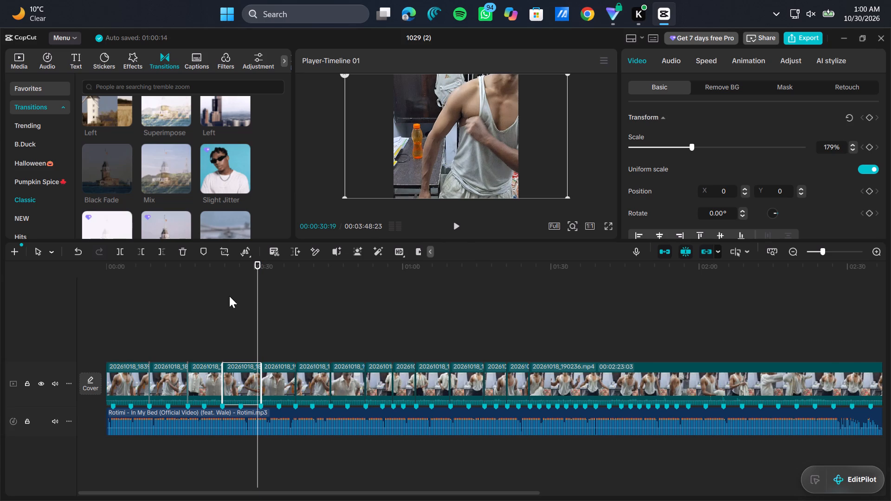
Add the Mix transition at the next four cuts, at 00:00:31:09, 00:00:38:10, 00:00:45:13 and 00:00:52:14.
click(185, 183)
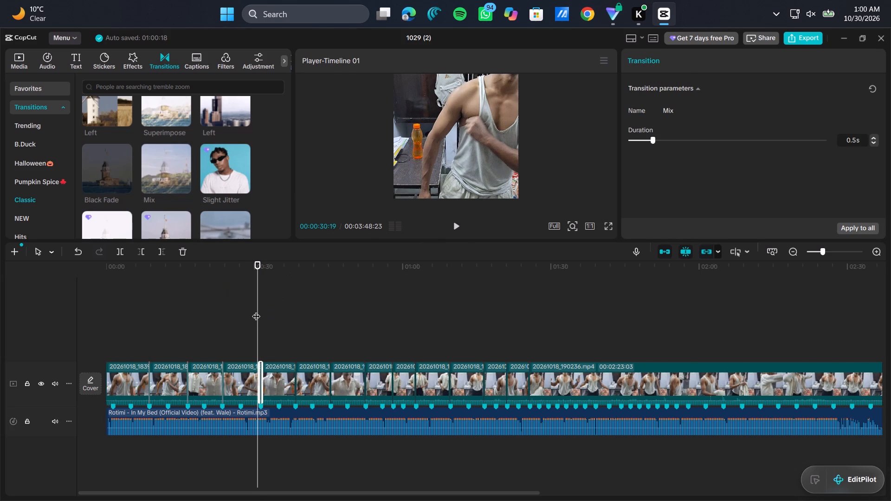
drag(256, 310, 297, 309)
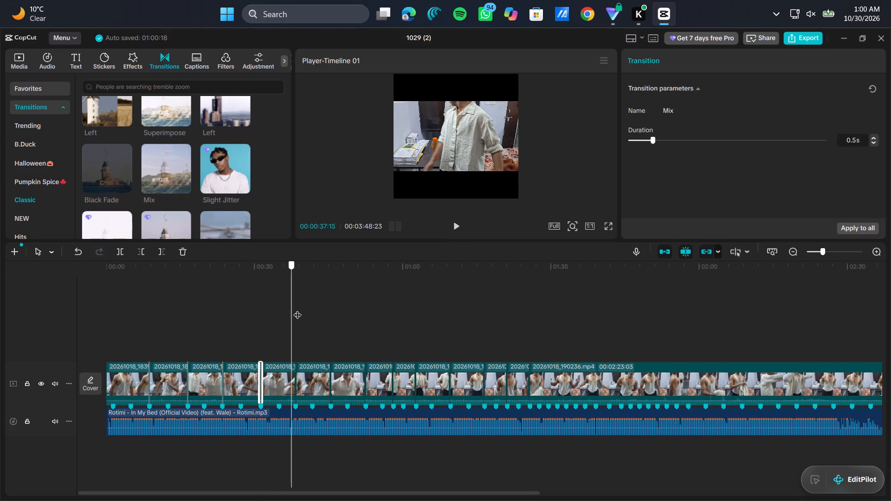
drag(297, 309, 297, 308)
click(187, 186)
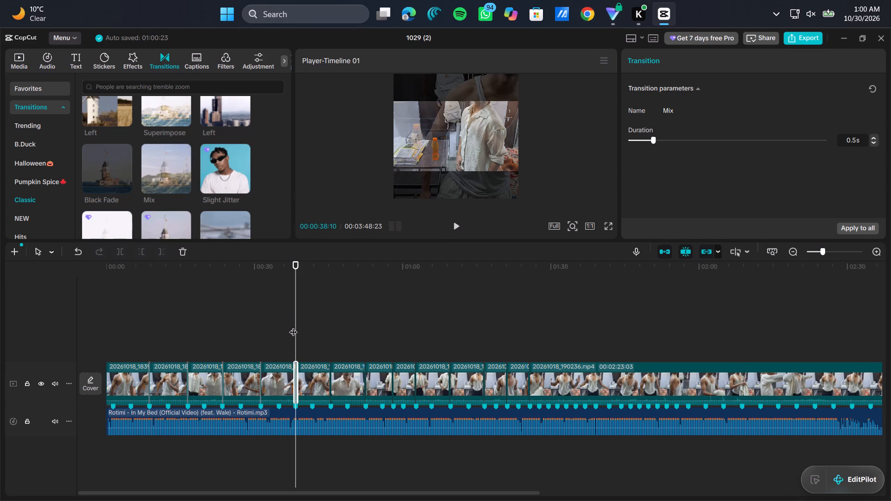
drag(293, 326, 331, 329)
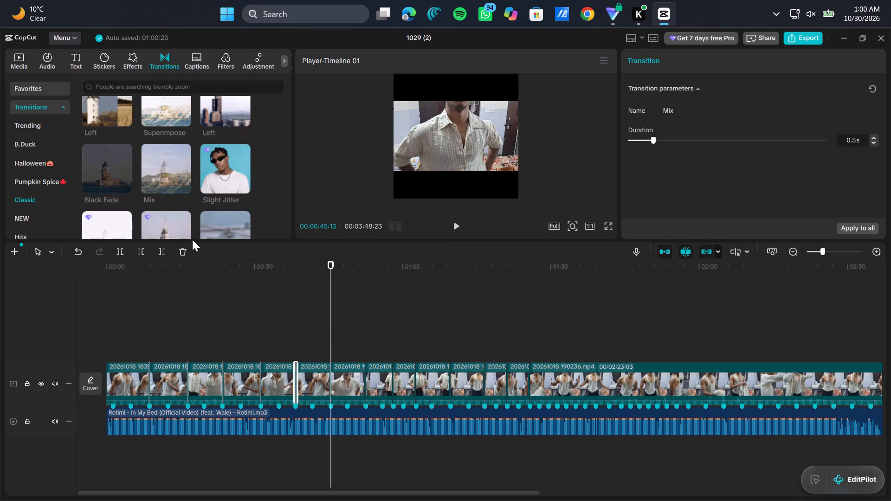
click(185, 185)
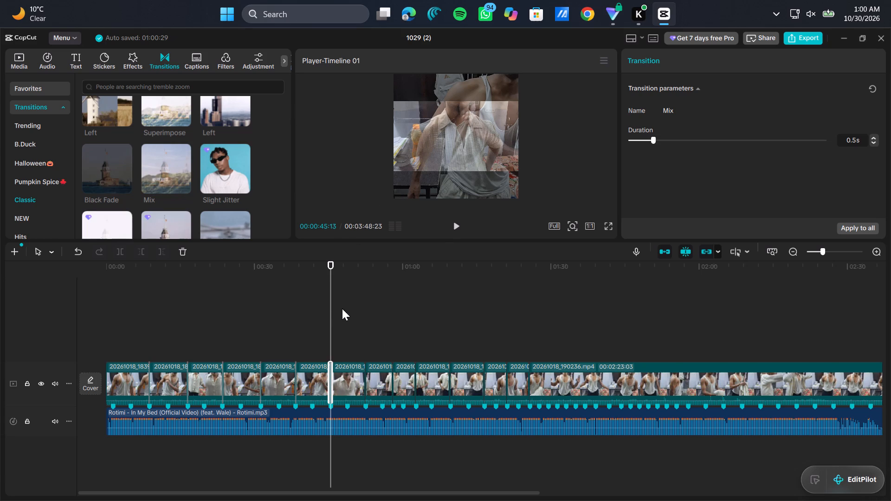
drag(328, 313, 367, 309)
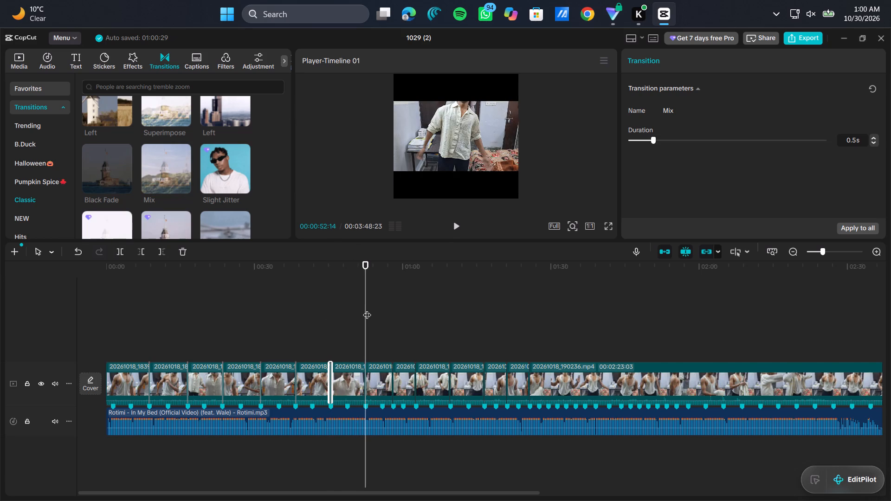
click(186, 186)
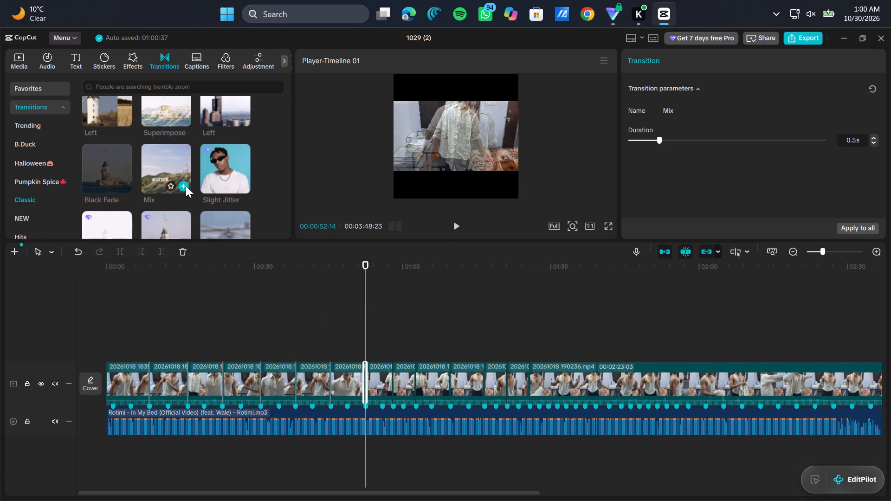
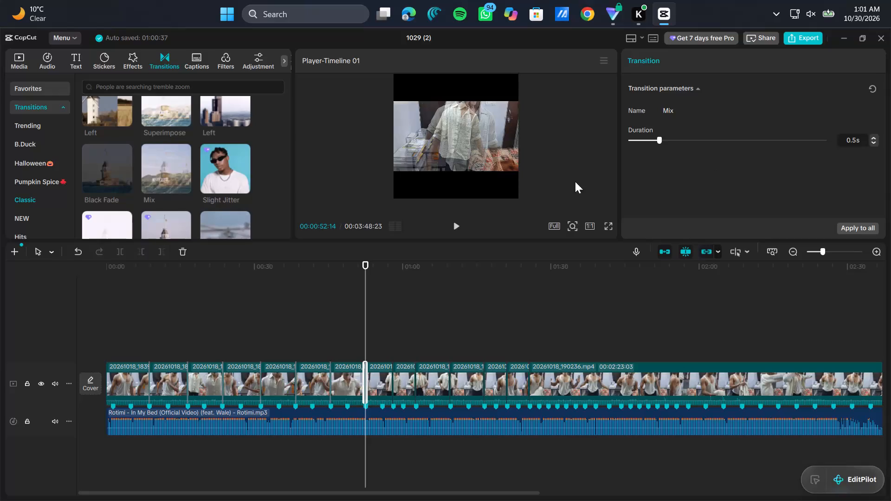
Play the edited timeline from the beginning to review the cuts and Mix transitions against the song.
drag(366, 275, 0, 385)
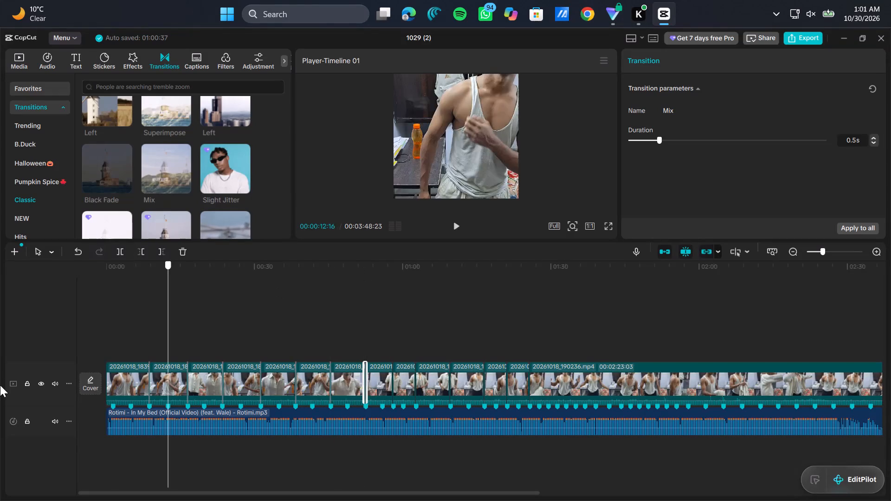
drag(0, 385, 0, 391)
click(455, 226)
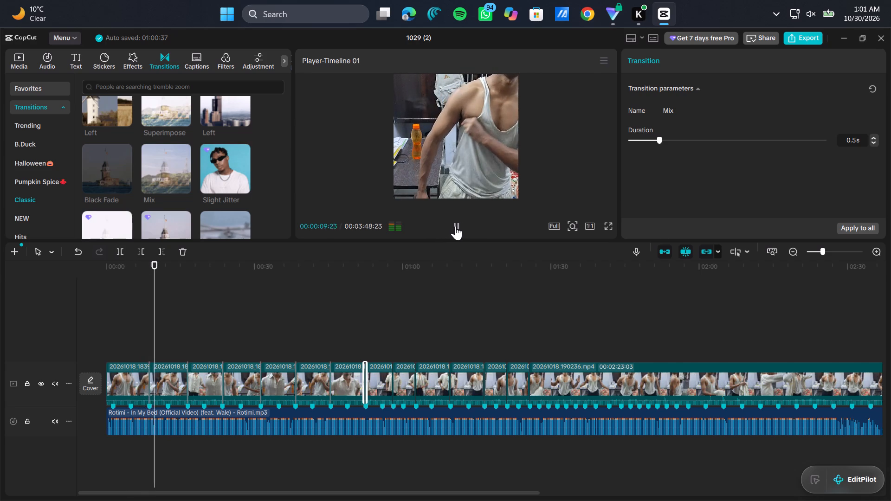
text(36)
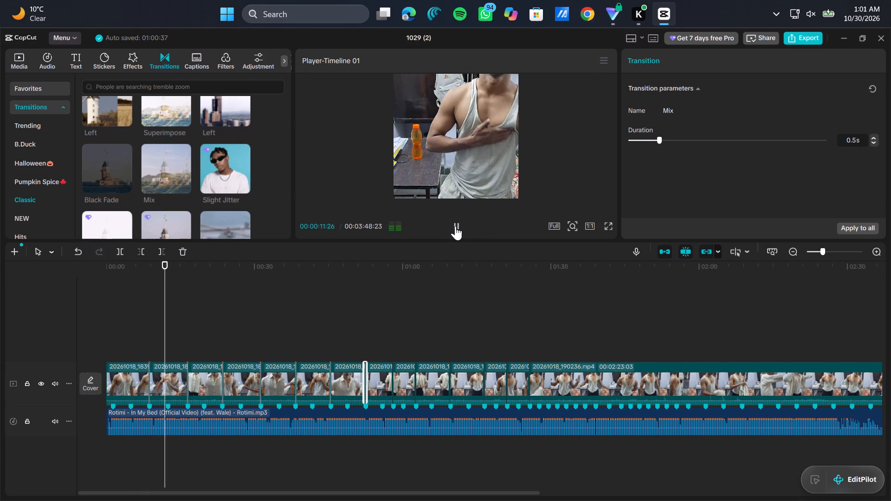
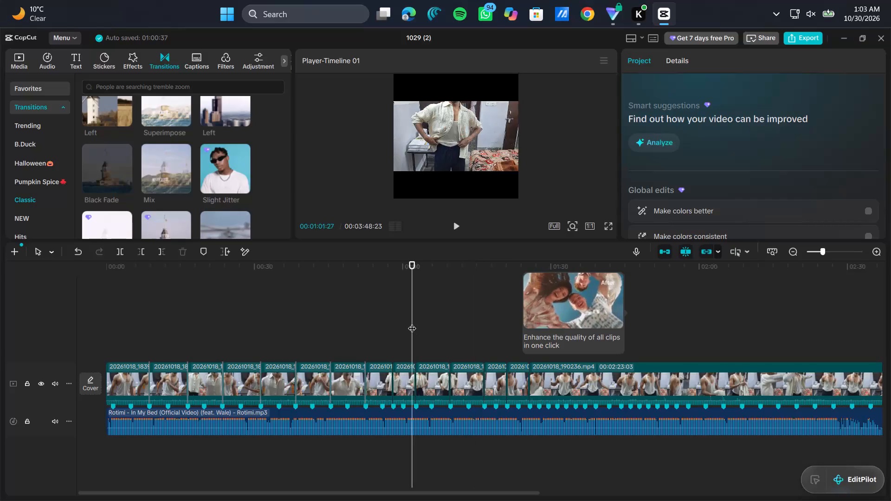
Undo the Mix transitions, segment interleaving and beat cuts, going back to the two uncut video clips.
click(274, 325)
drag(274, 325, 235, 328)
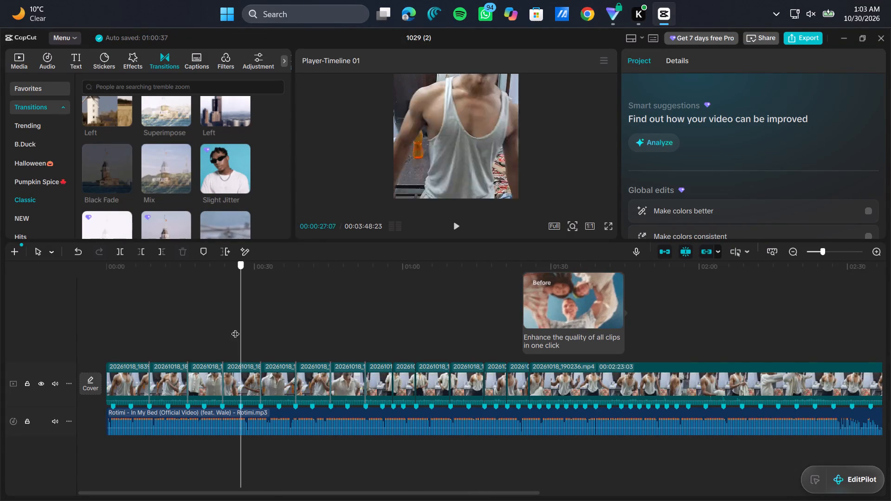
drag(235, 328, 225, 335)
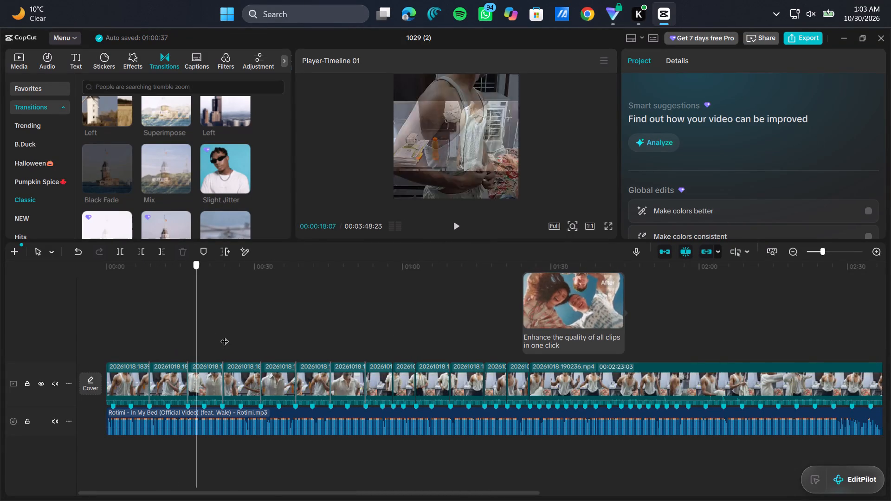
drag(225, 335, 136, 354)
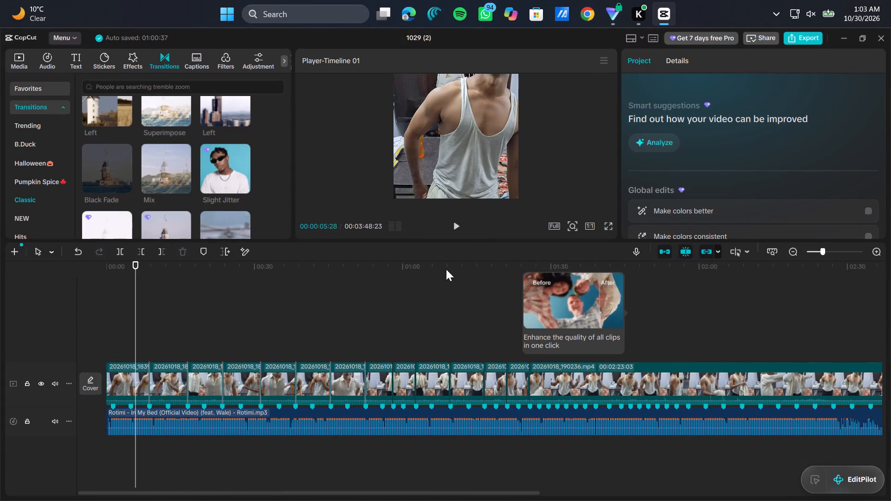
click(76, 254)
triple_click(76, 254)
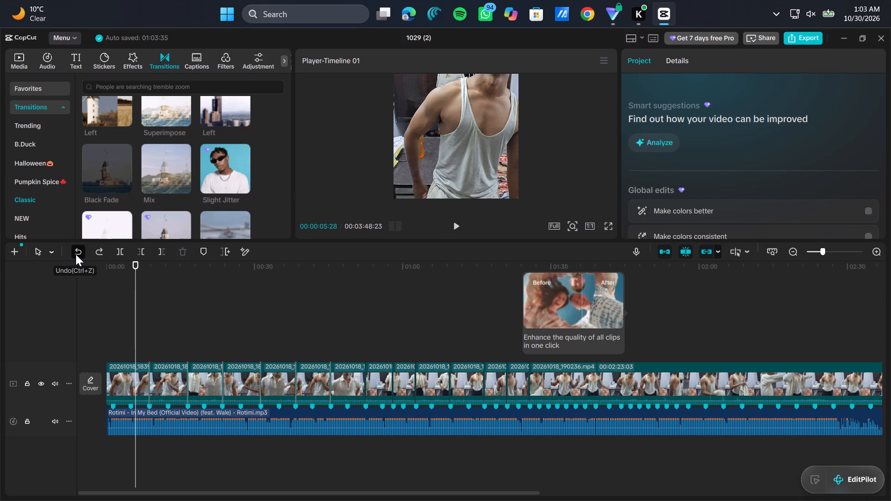
triple_click(76, 254)
triple_click(76, 254)
triple_click(76, 254)
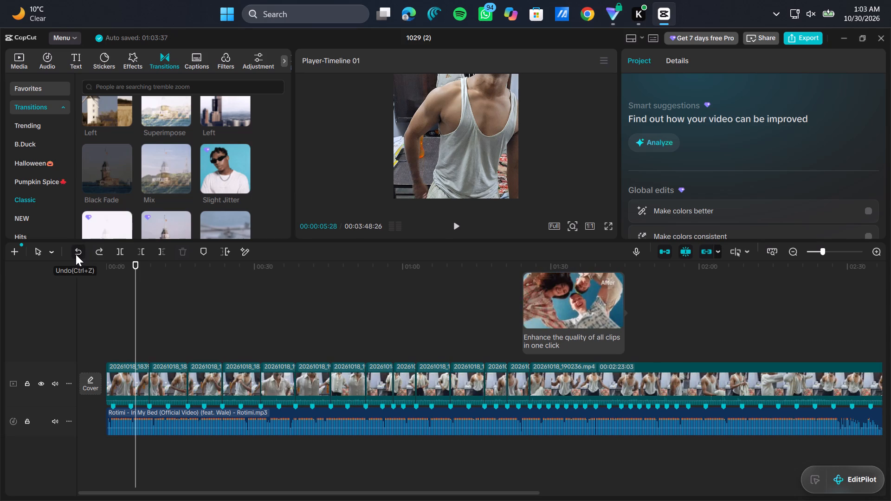
triple_click(76, 254)
triple_click(76, 254)
triple_click(76, 254)
double_click(76, 254)
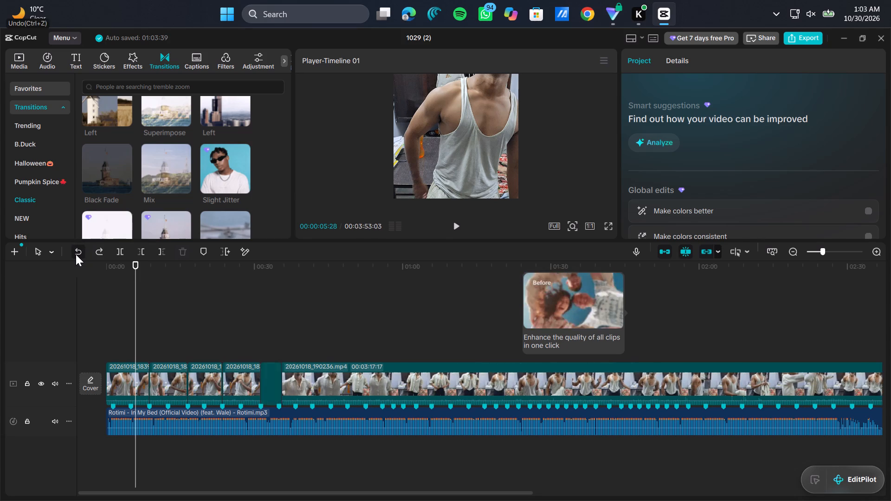
click(76, 254)
click(76, 254)
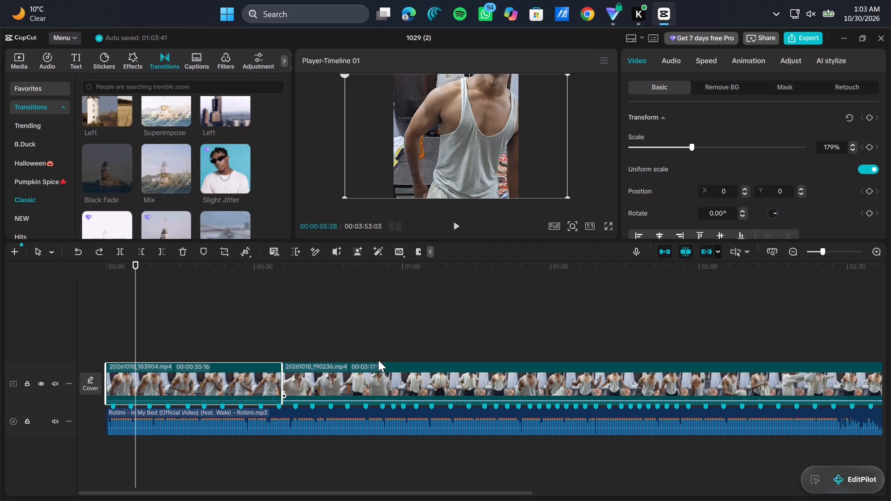
Scale the second clip, 20261018_190236.mp4, up to 179% to fill the frame.
click(372, 345)
click(345, 370)
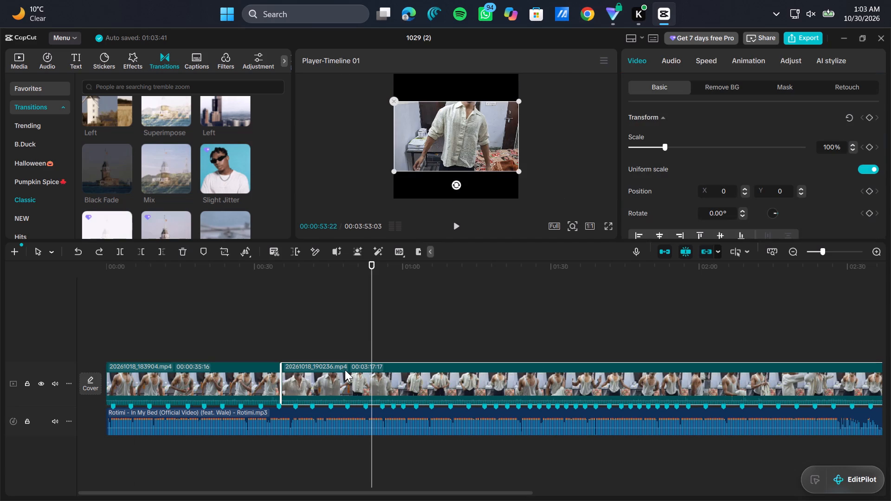
drag(393, 167, 384, 192)
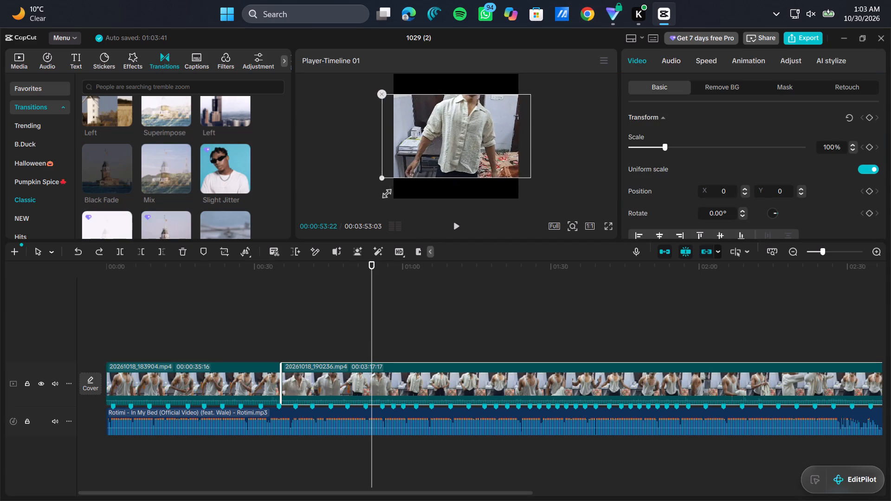
drag(384, 192, 350, 235)
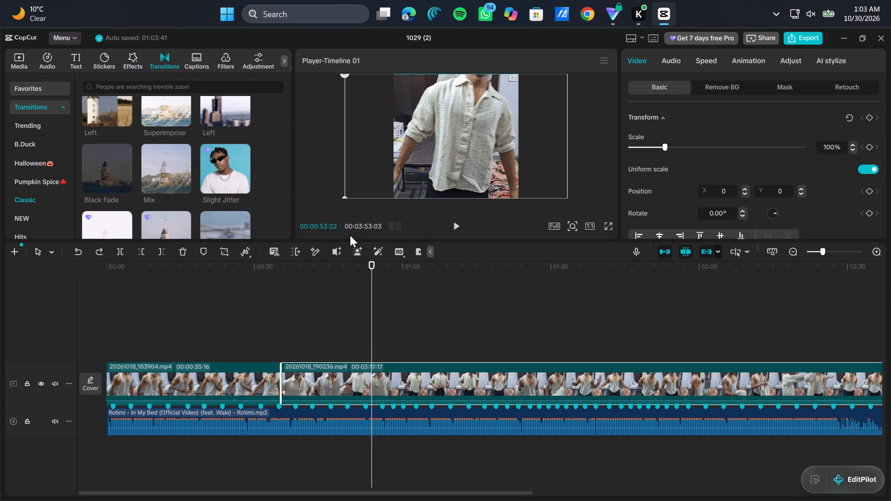
drag(350, 235, 335, 240)
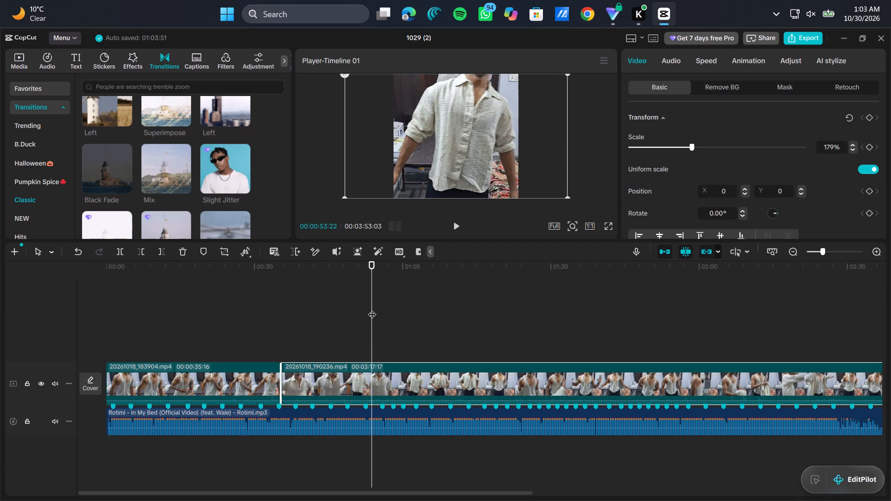
Play the timeline from the very beginning.
drag(372, 308, 65, 398)
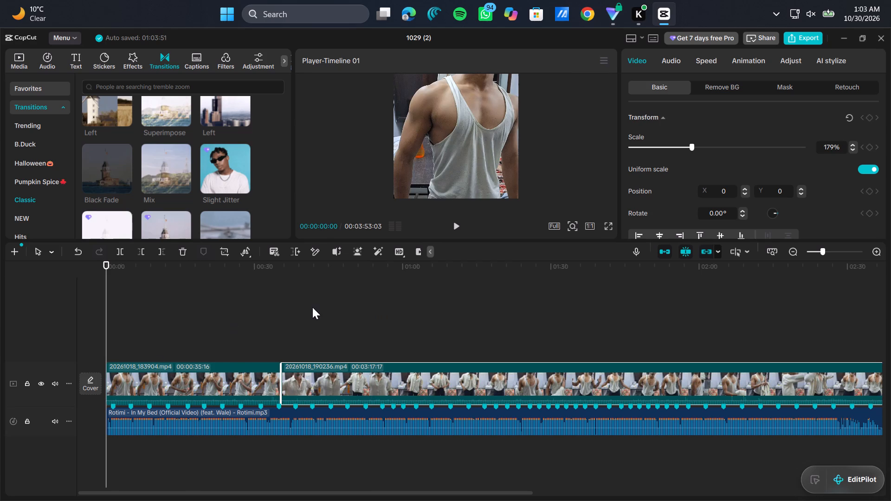
click(460, 230)
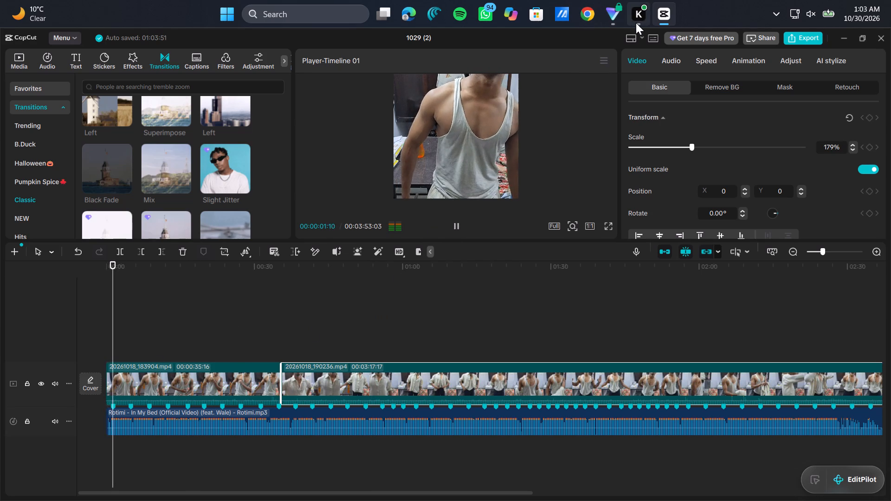